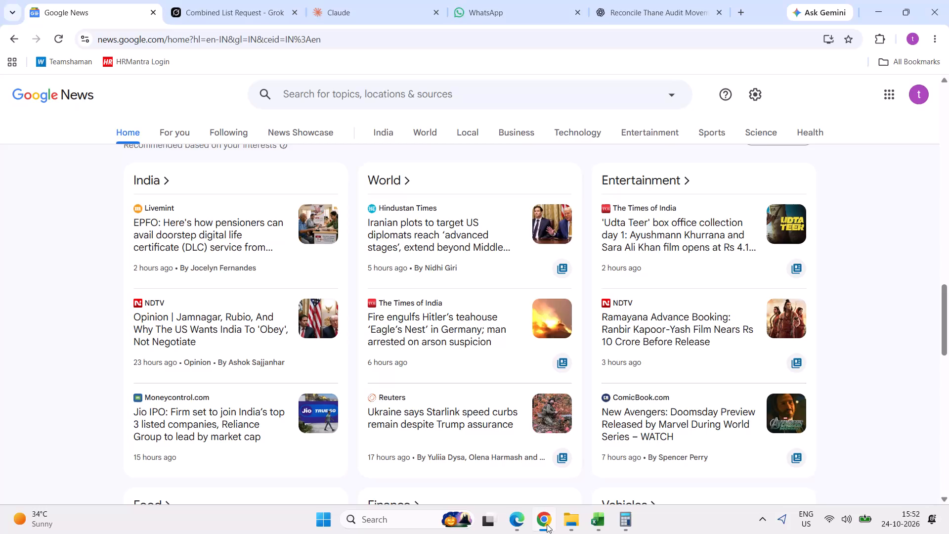
Switch to the NM_Stock_Count workbook and check the page 2 physical stock quantities row by row from part 83010557 down to TA113841.
left_click(593, 523)
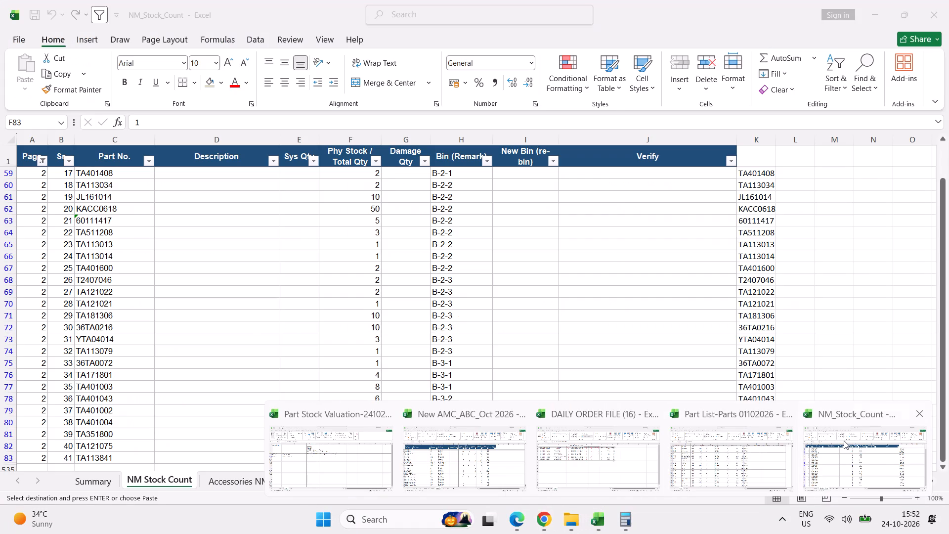
left_click(844, 441)
scroll(611, 336, "down", 3)
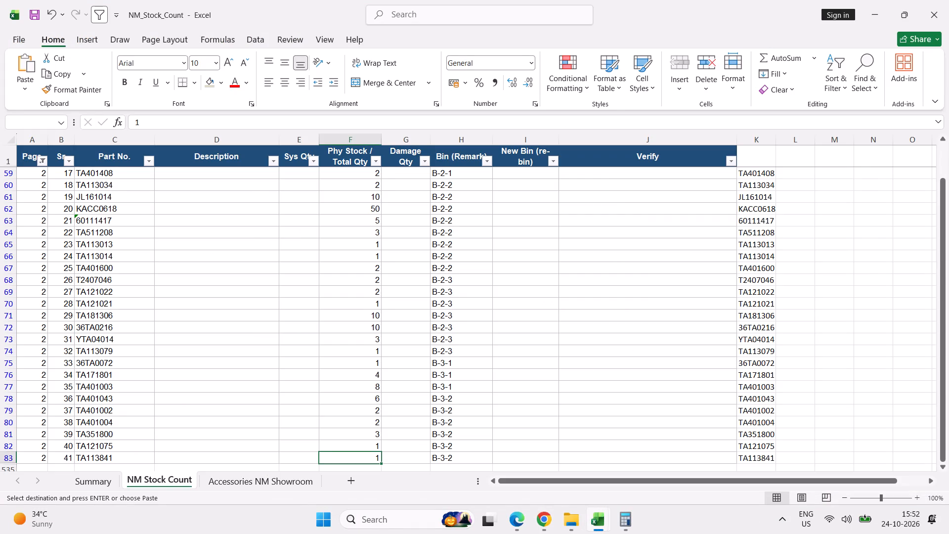
scroll(611, 336, "down", 3)
scroll(611, 336, "up", 3)
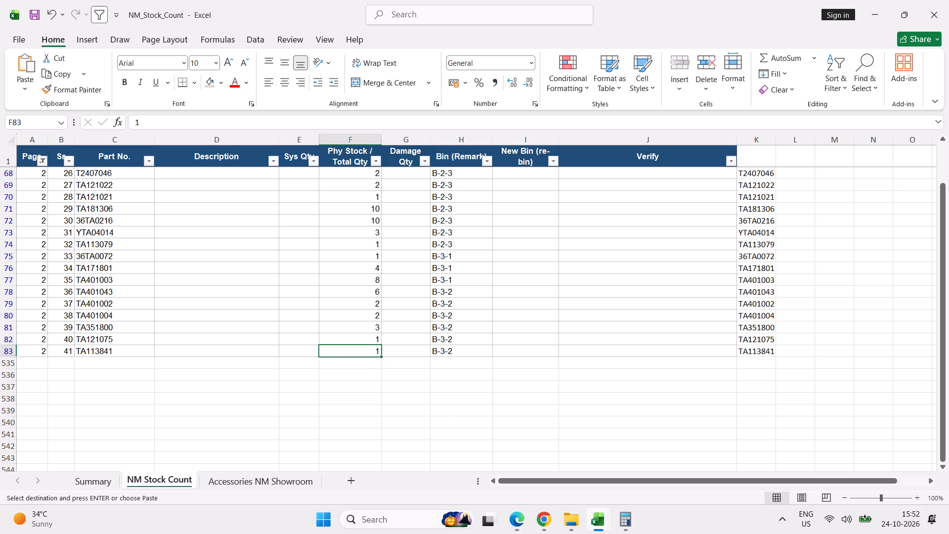
scroll(611, 336, "up", 3)
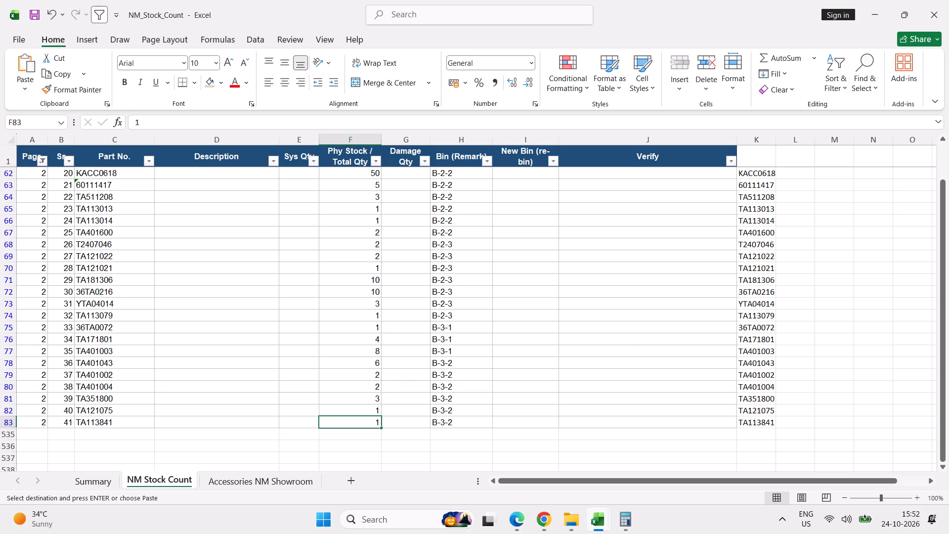
scroll(348, 291, "up", 19)
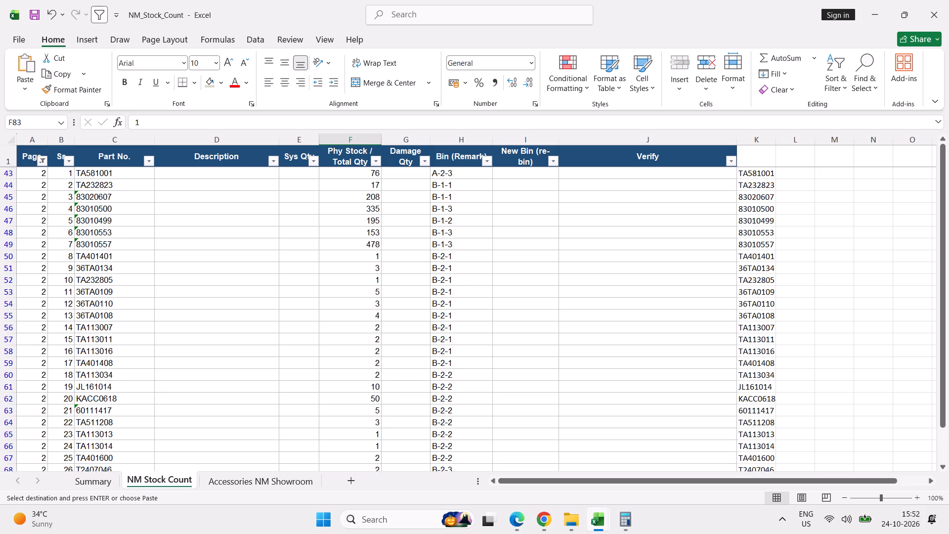
left_click(365, 248)
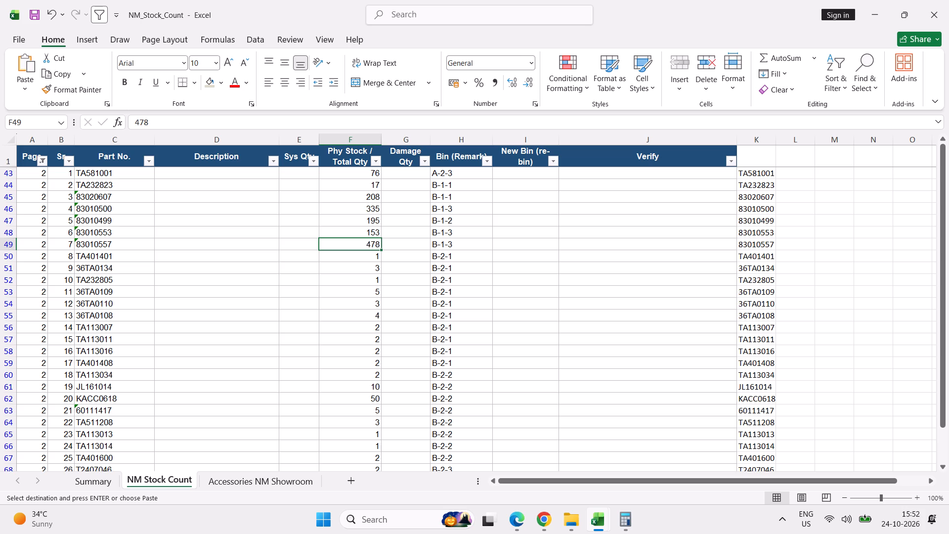
key("Down")
key("Down")
key("Down")
key("Down")
key("Down")
key("Down")
key("Down")
key("Down")
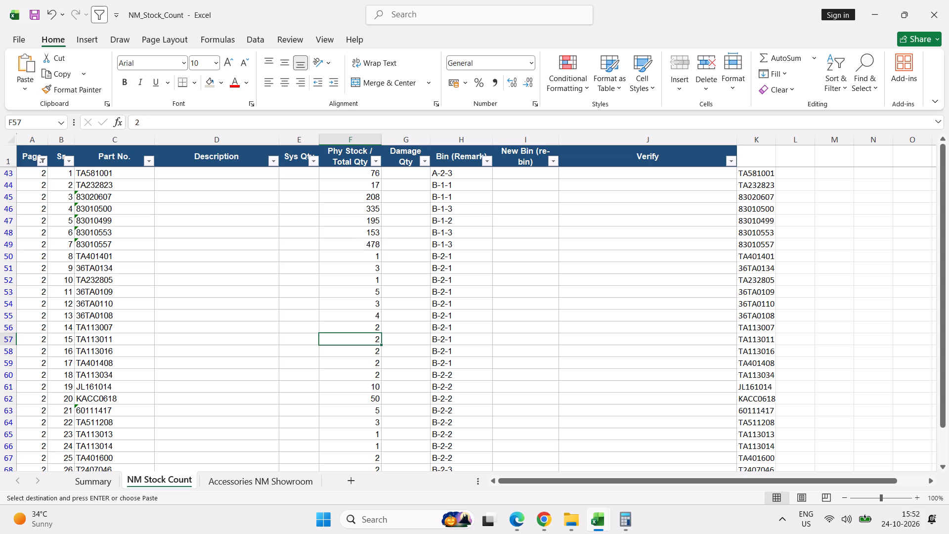
key("Down")
key("Down")
key("Down")
key("Down")
key("Down")
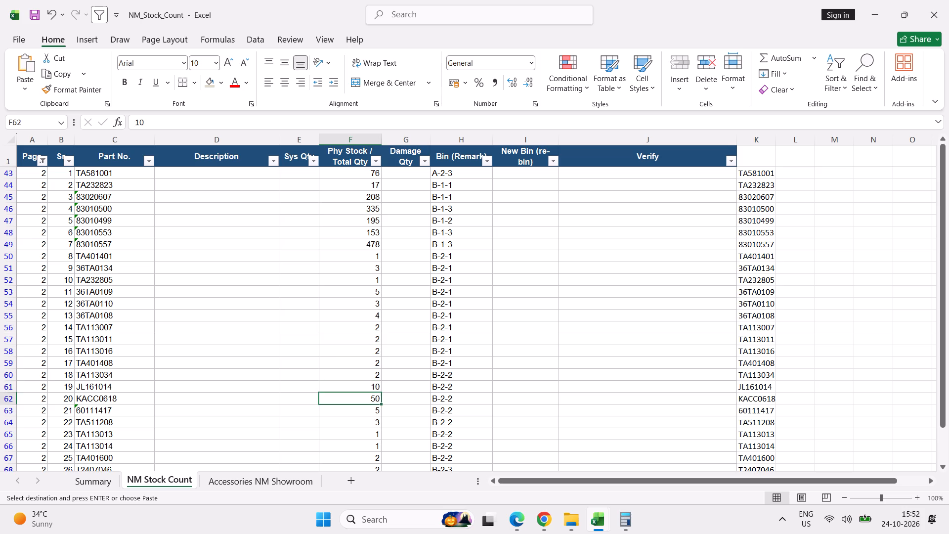
key("Down")
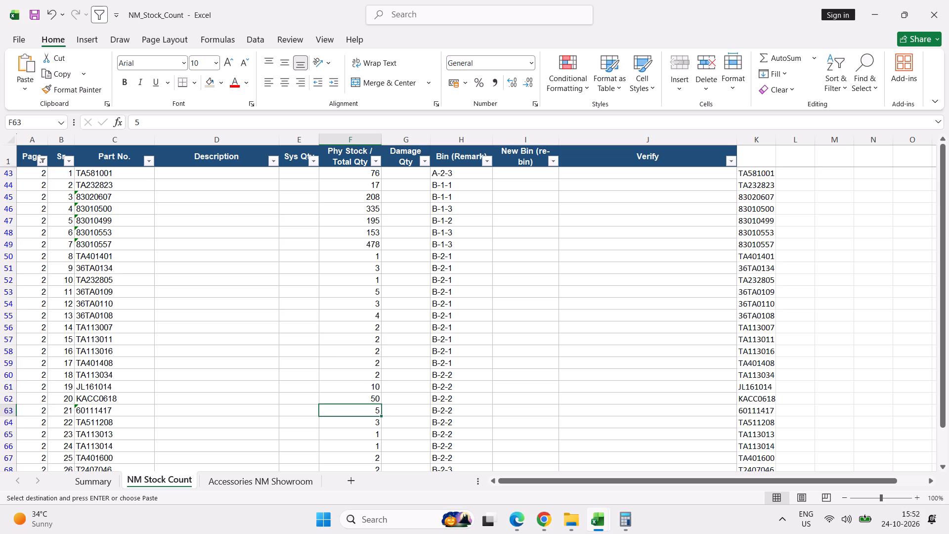
key("Down")
key("Down")
key("Down")
key("Down")
key("Down")
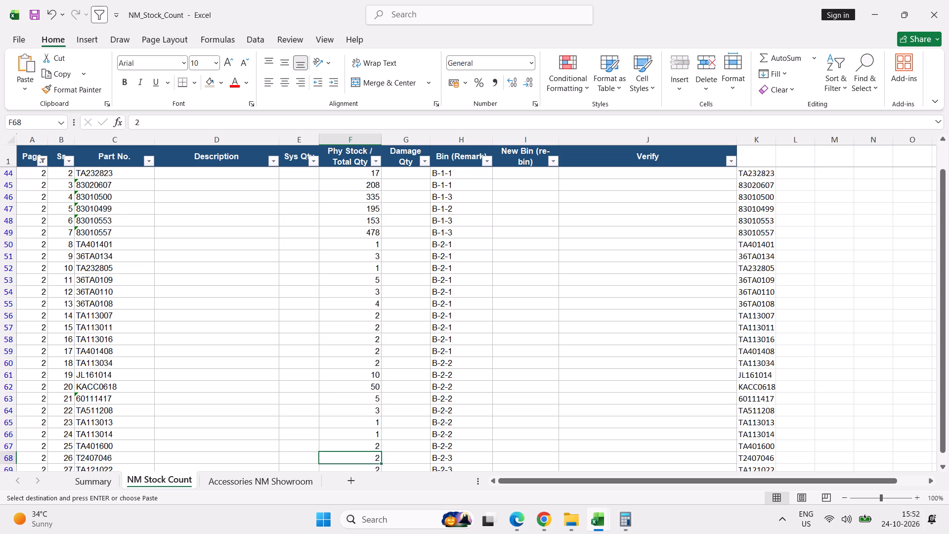
key("Down")
key("Down")
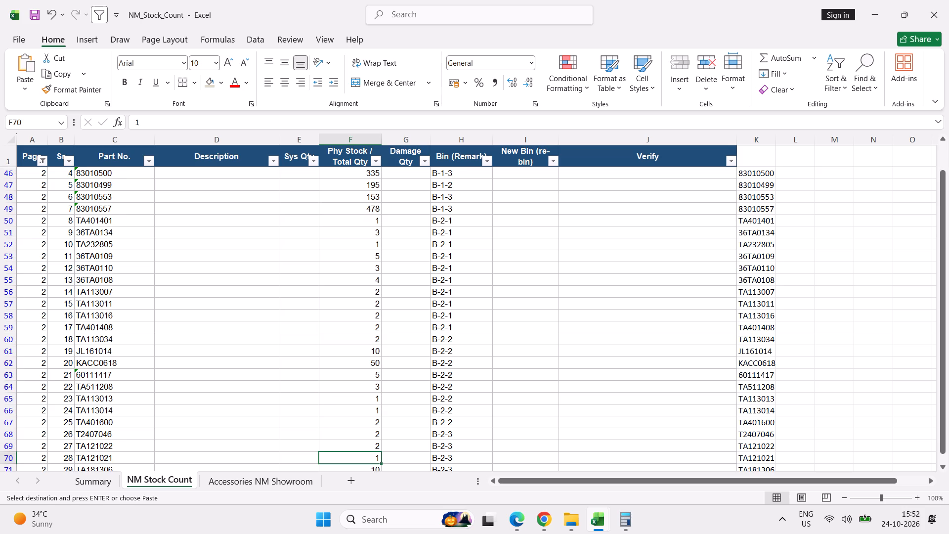
key("Down")
key("Down")
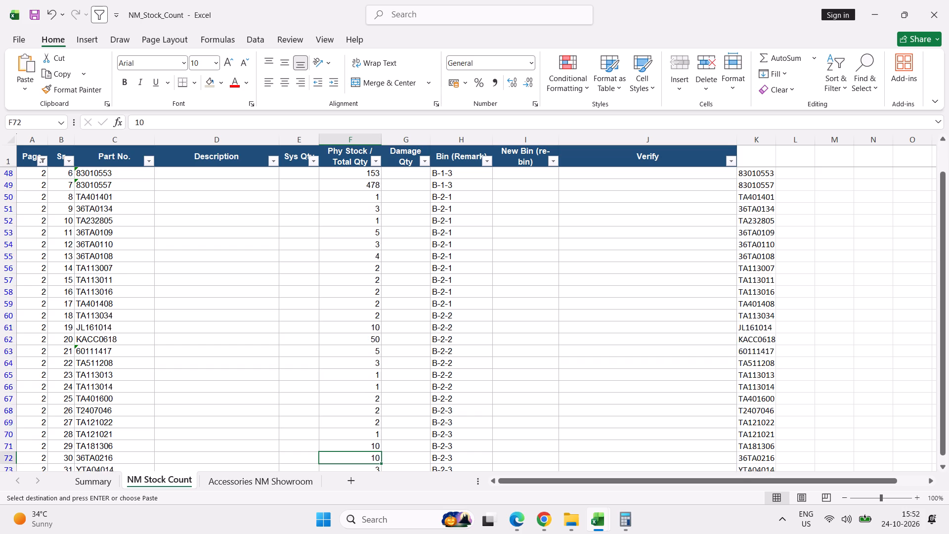
key("Down")
key("Down")
key("Down")
key("Down")
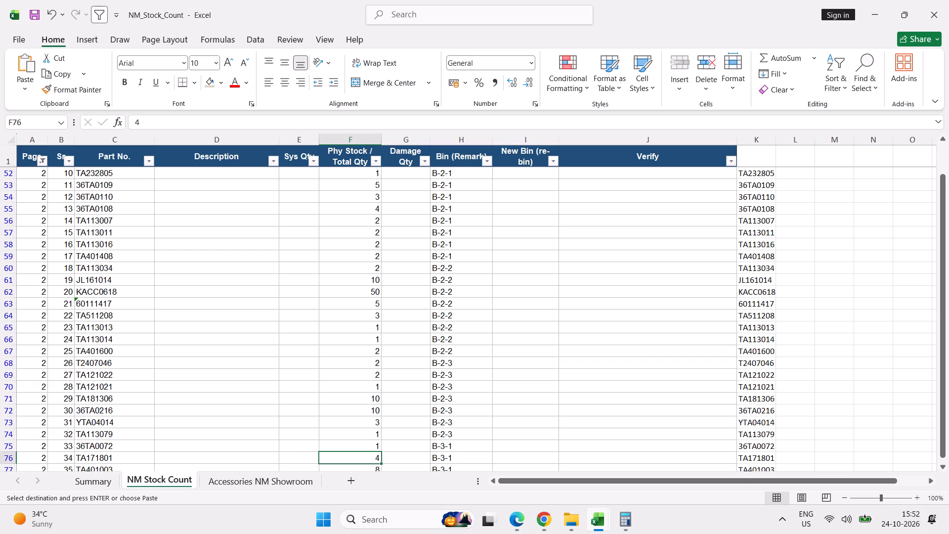
key("Down")
key("Down")
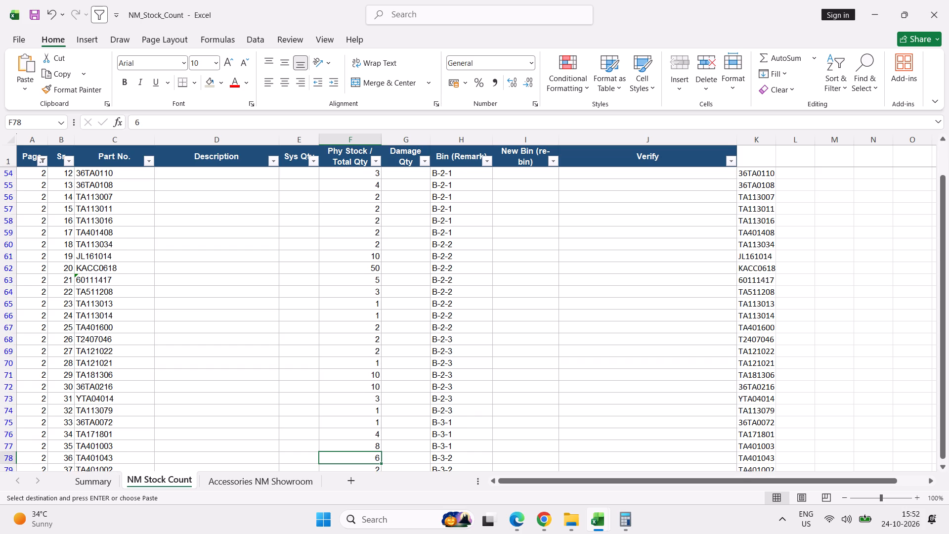
key("Down")
key("Down")
key("Down")
key("Down")
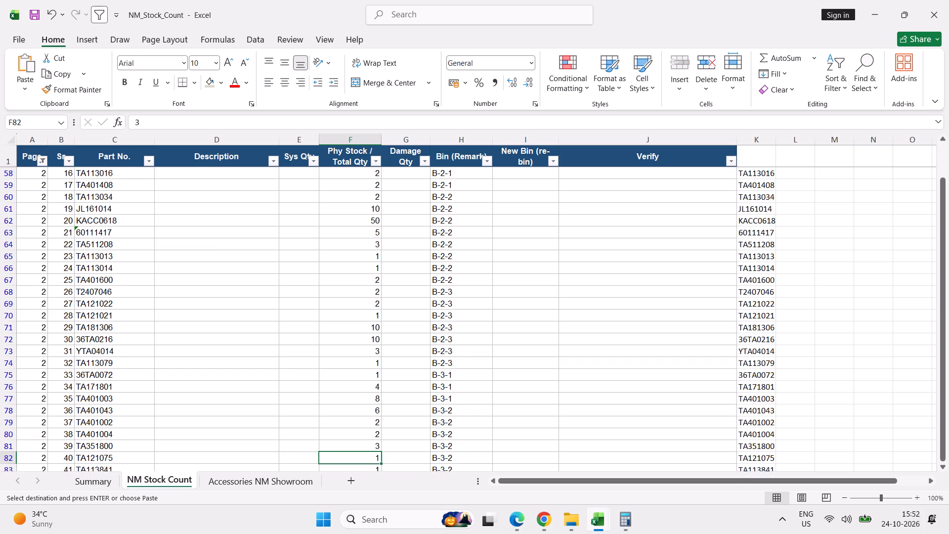
key("Down")
key("Down")
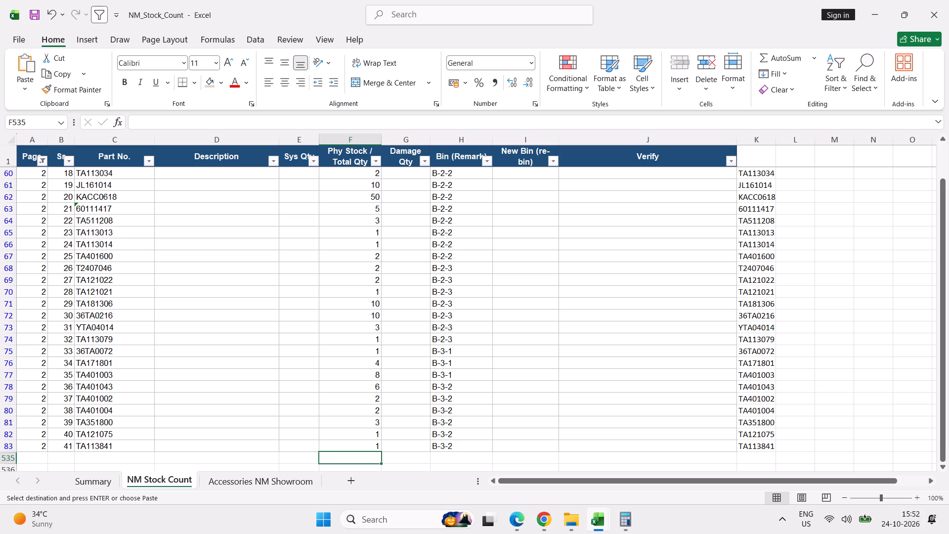
Change the Page column filter on the NM Stock Count sheet to show only page 3.
left_click(44, 162)
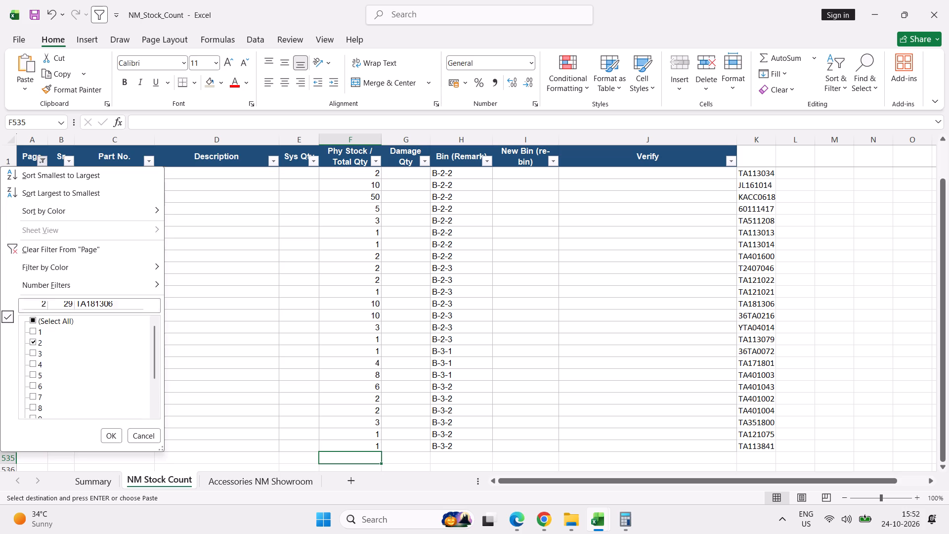
left_click(36, 344)
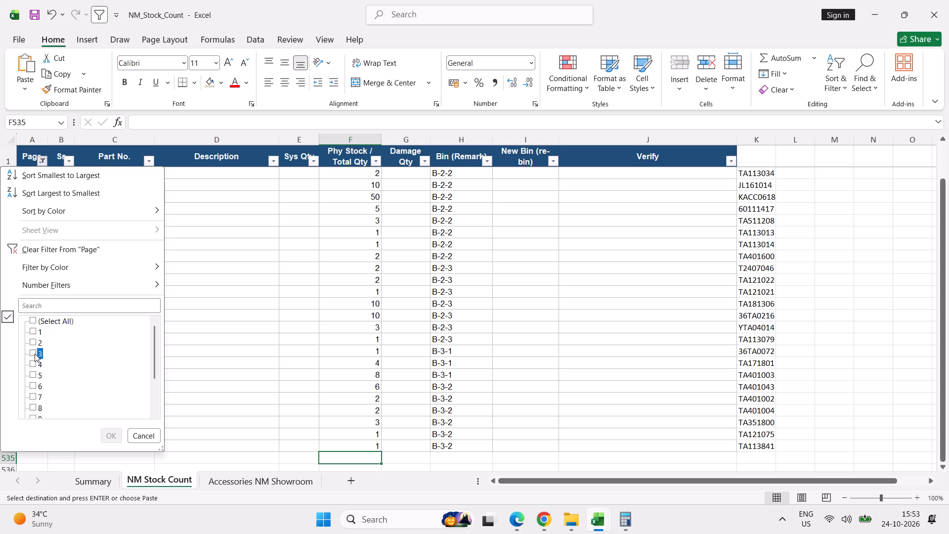
left_click(35, 354)
left_click(109, 432)
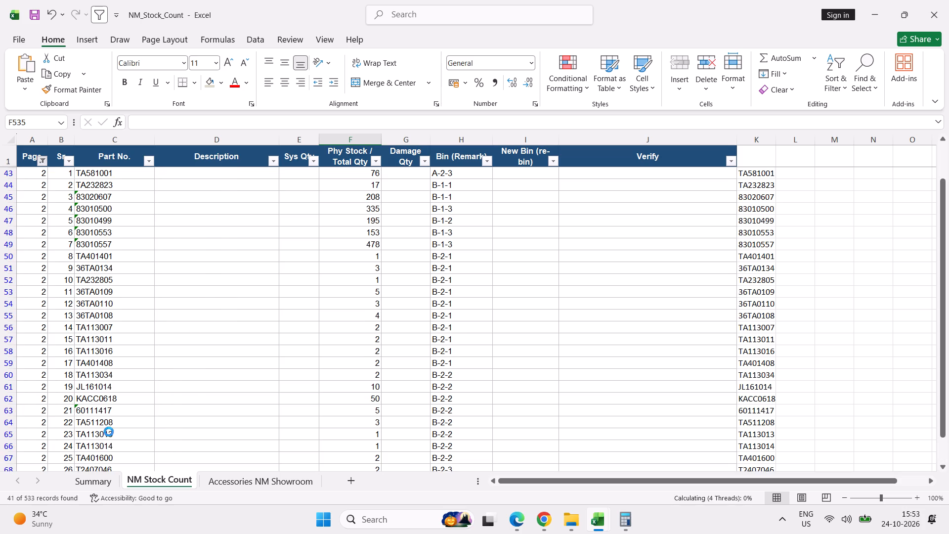
scroll(195, 327, "up", 9)
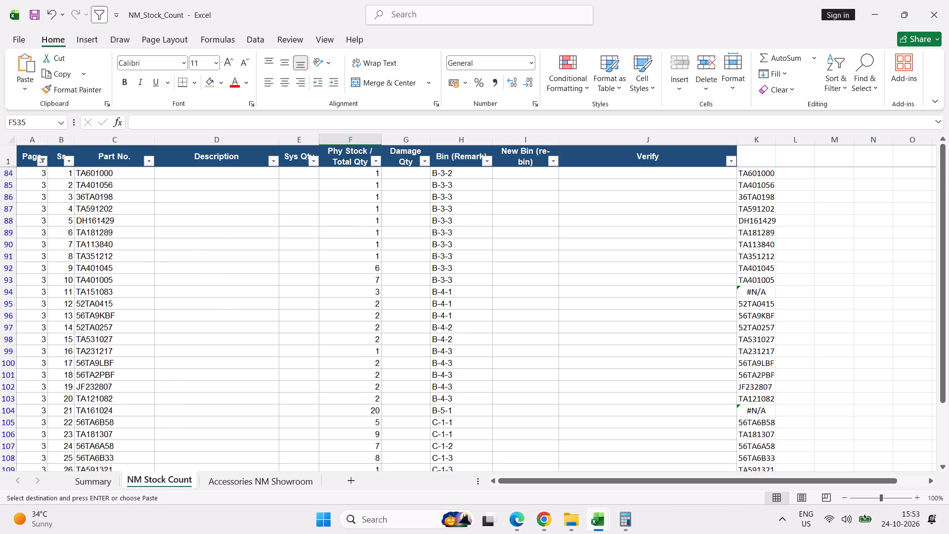
Select the row of part TA151083, switch to the Part Stock Valuation-24102026 workbook, filter Part Code by 1083 and check the matches.
left_click(10, 292)
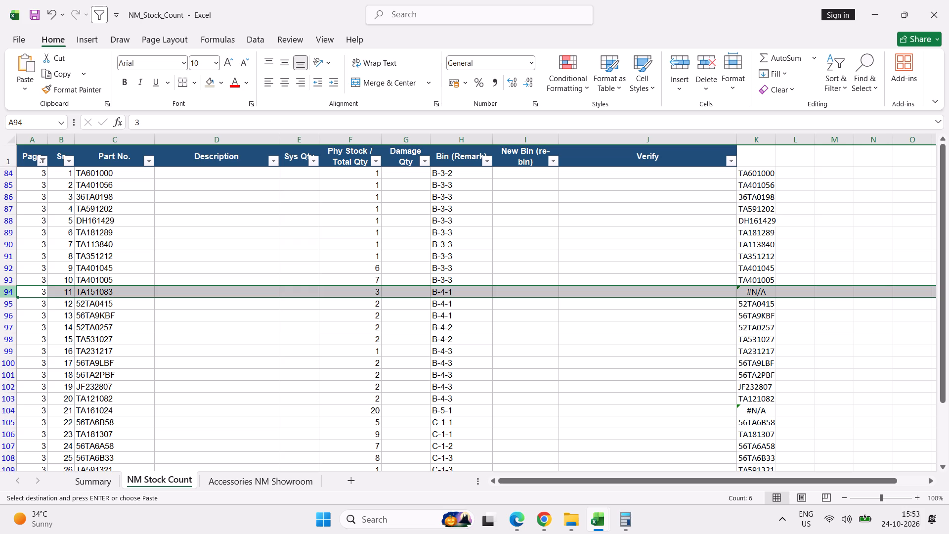
key("alt+Tab")
key("alt+Tab")
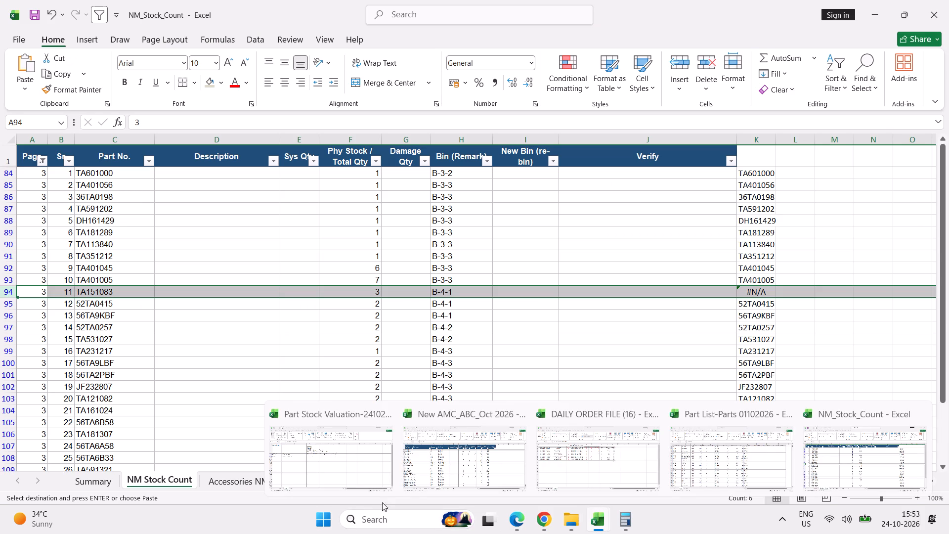
left_click(347, 477)
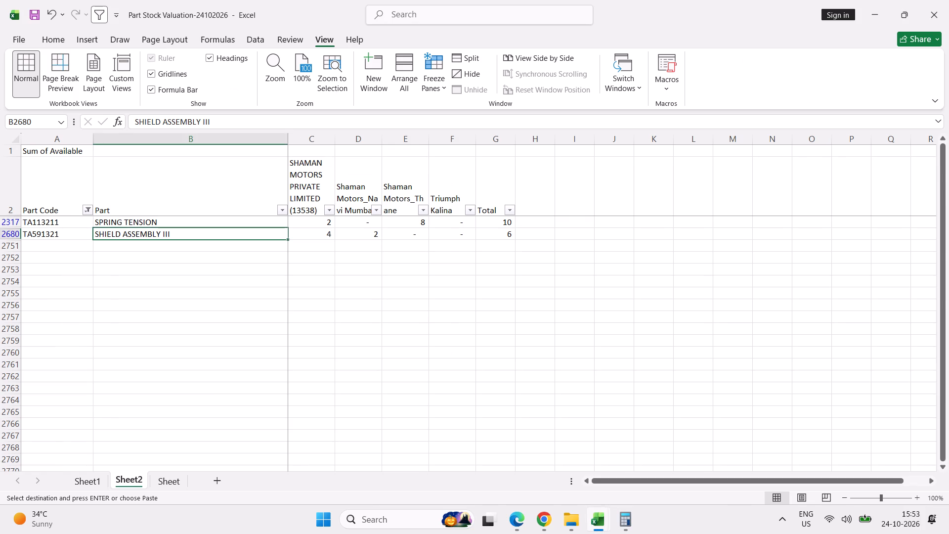
left_click(89, 210)
left_click(112, 355)
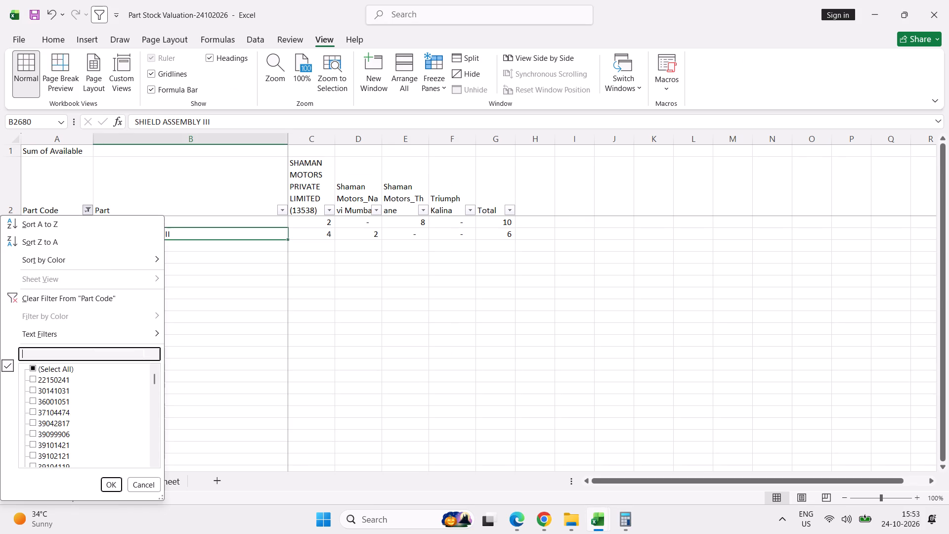
type("1083")
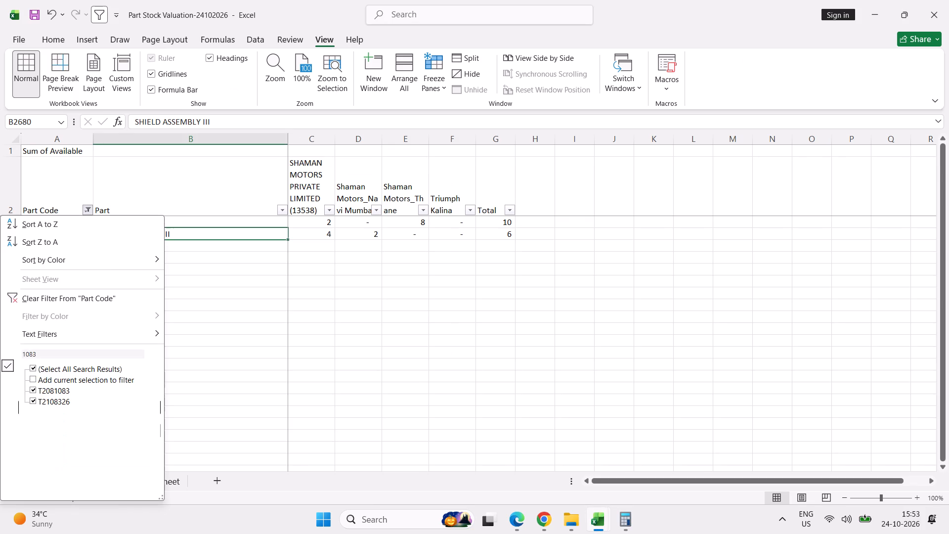
key("Return")
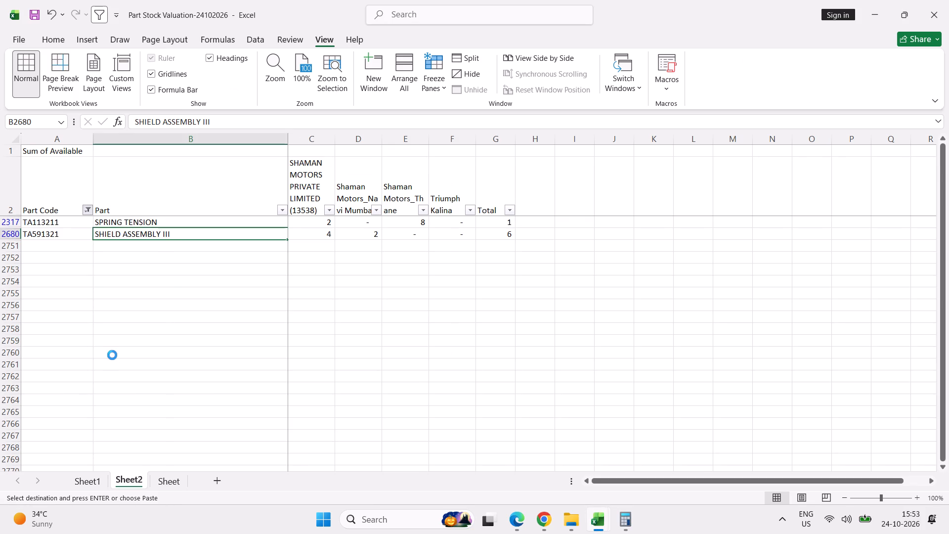
key("Up")
key("Up")
key("Up")
key("Down")
key("Down")
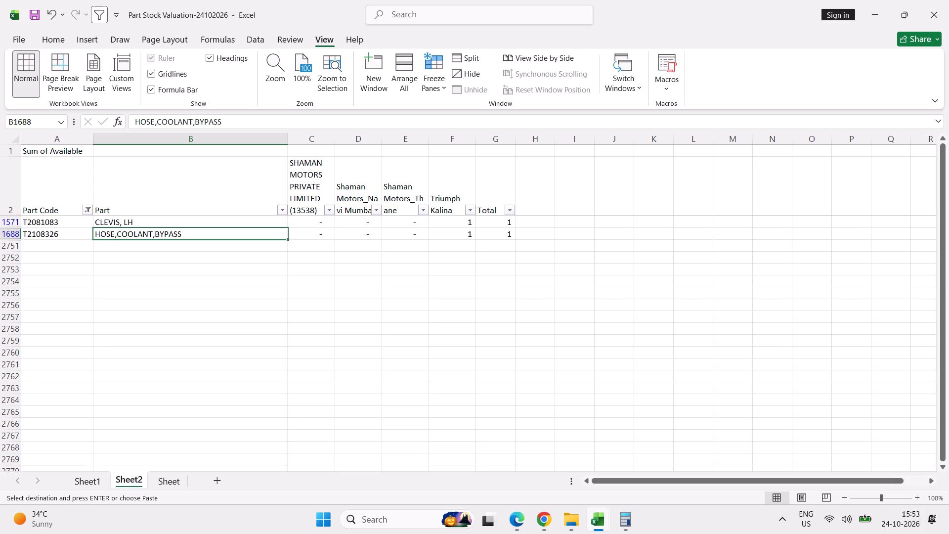
Filter the Part Code column by 083 instead and look through the matching parts for TA151083.
left_click(88, 209)
left_click(100, 356)
type("083")
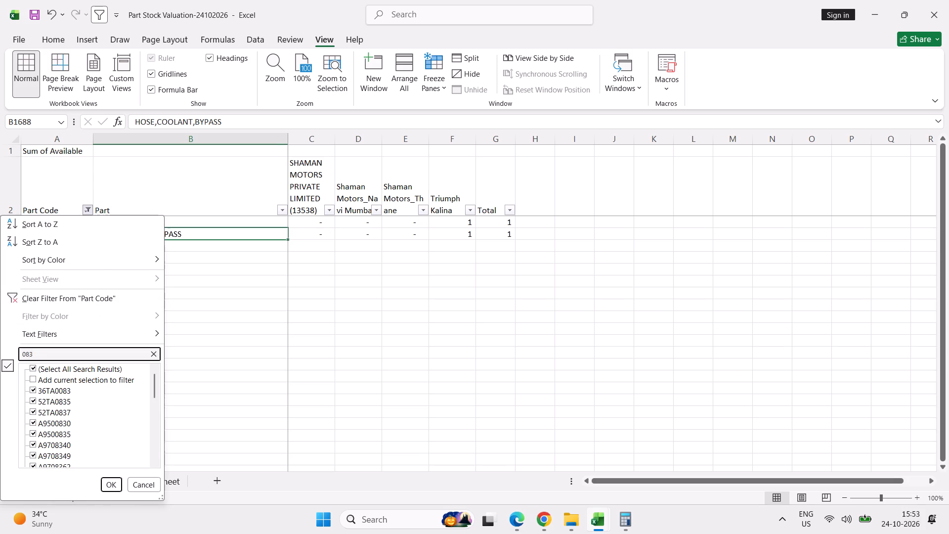
key("Return")
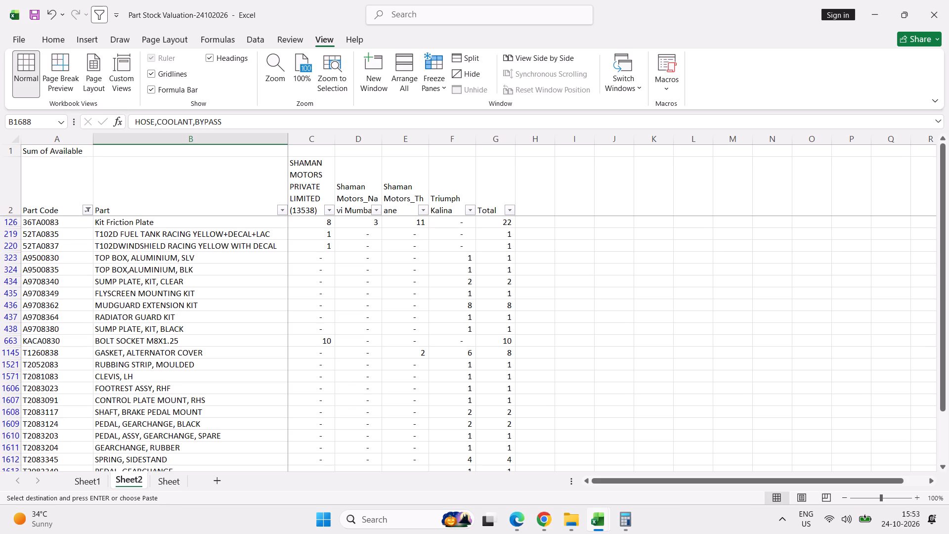
scroll(43, 347, "down", 2)
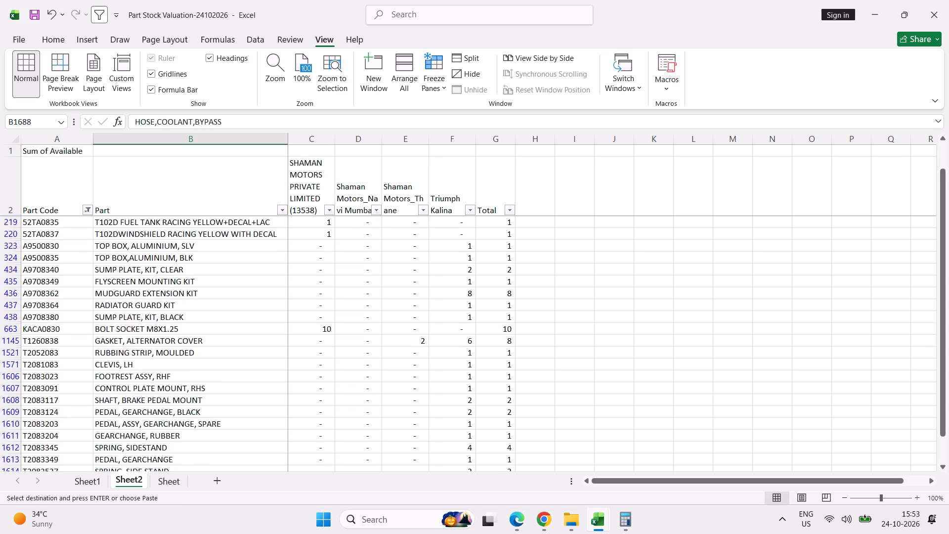
scroll(43, 347, "down", 7)
scroll(43, 347, "up", 7)
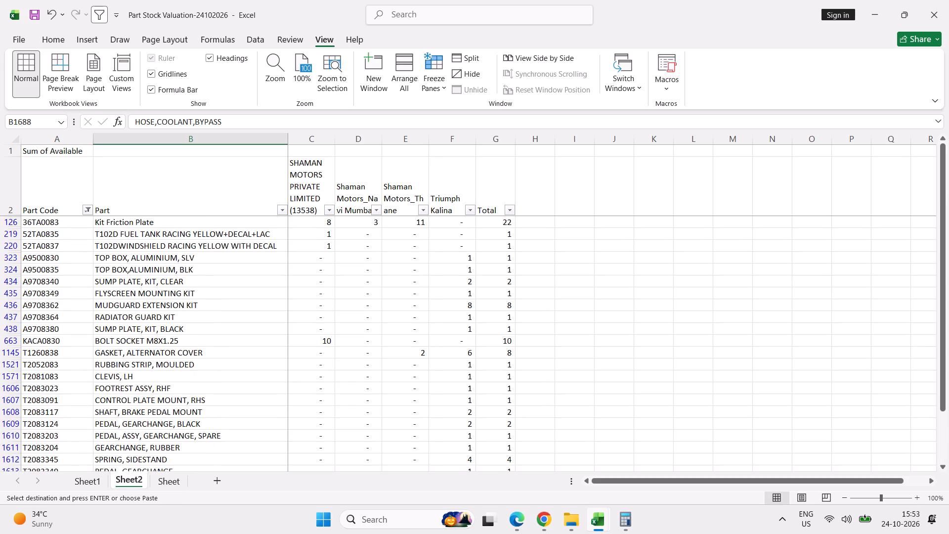
scroll(43, 347, "up", 12)
Switch to the Part List-Parts 01102026 workbook, turn on filtering for the header row, and filter Part Code by 1083.
key("alt+Tab")
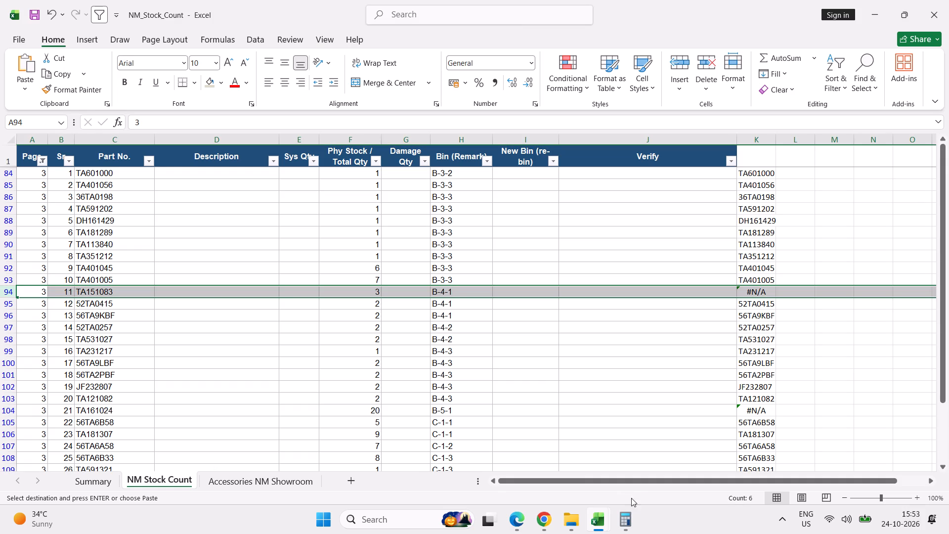
left_click(731, 435)
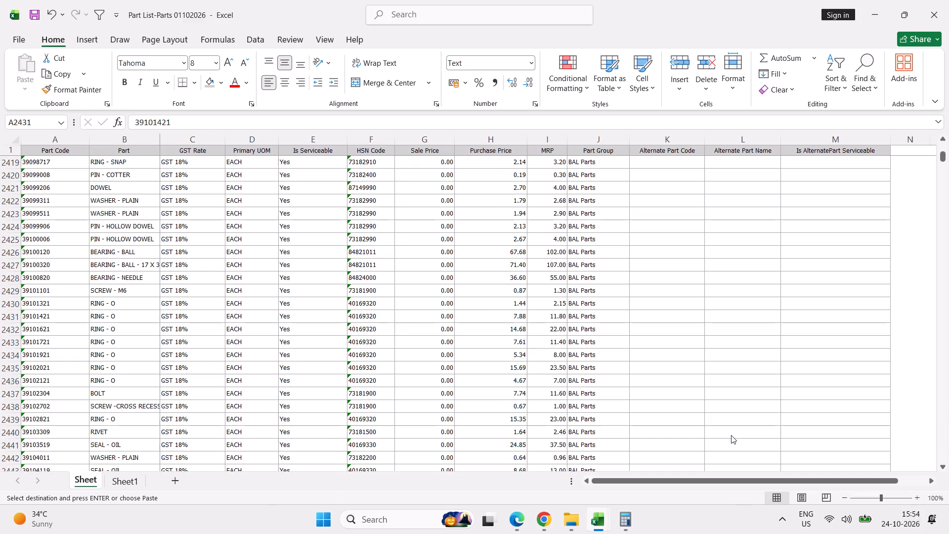
left_click(66, 151)
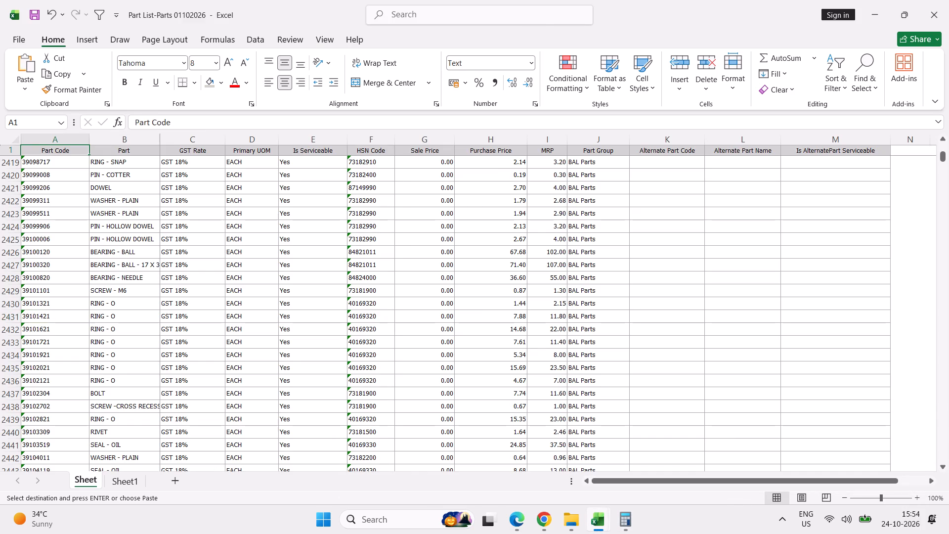
type("dff")
left_click(84, 150)
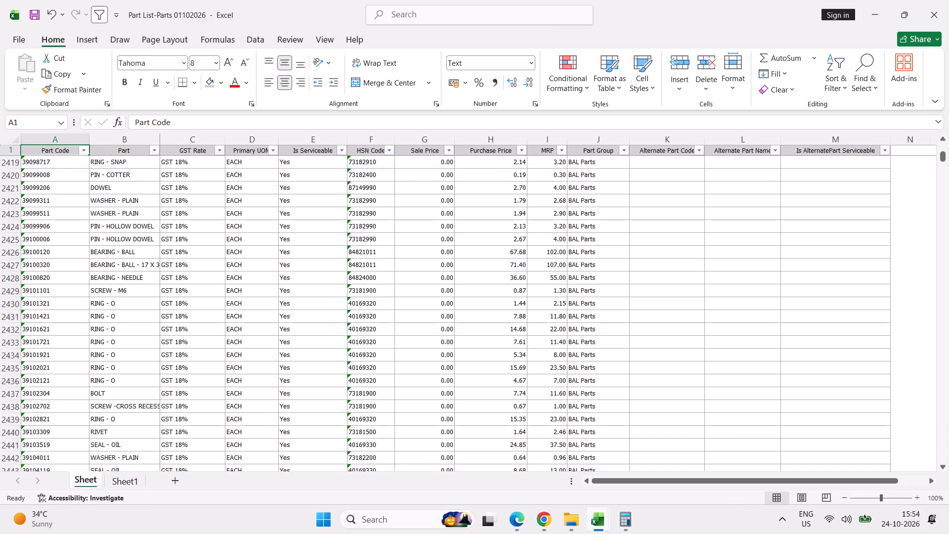
left_click(105, 295)
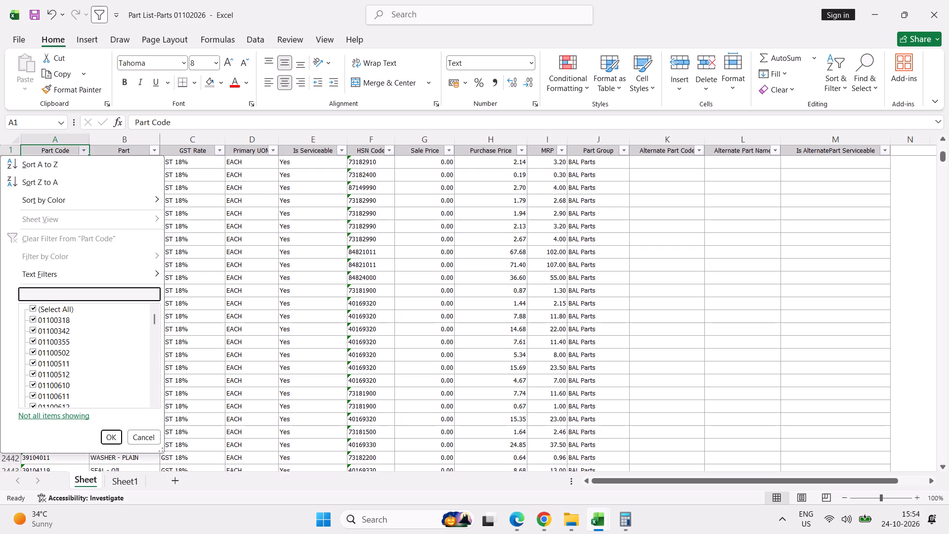
type("1083")
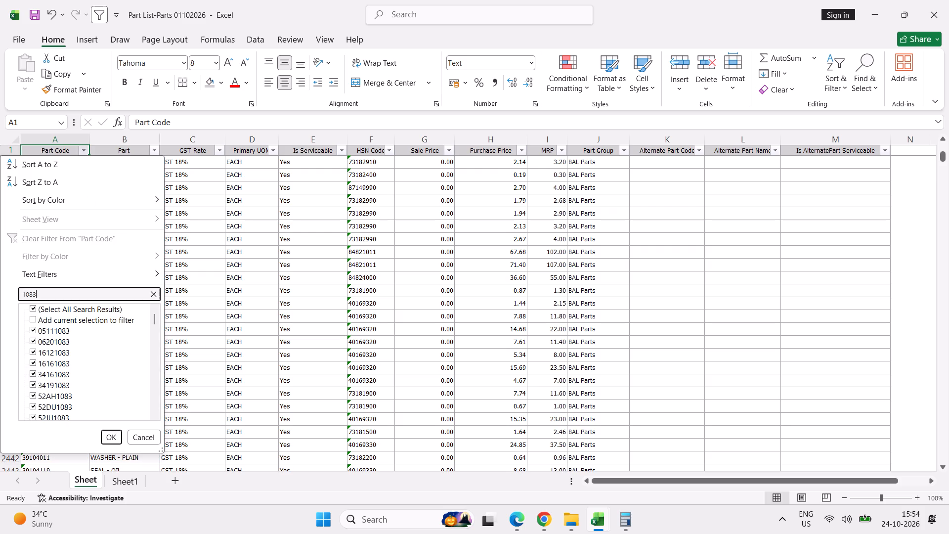
key("Return")
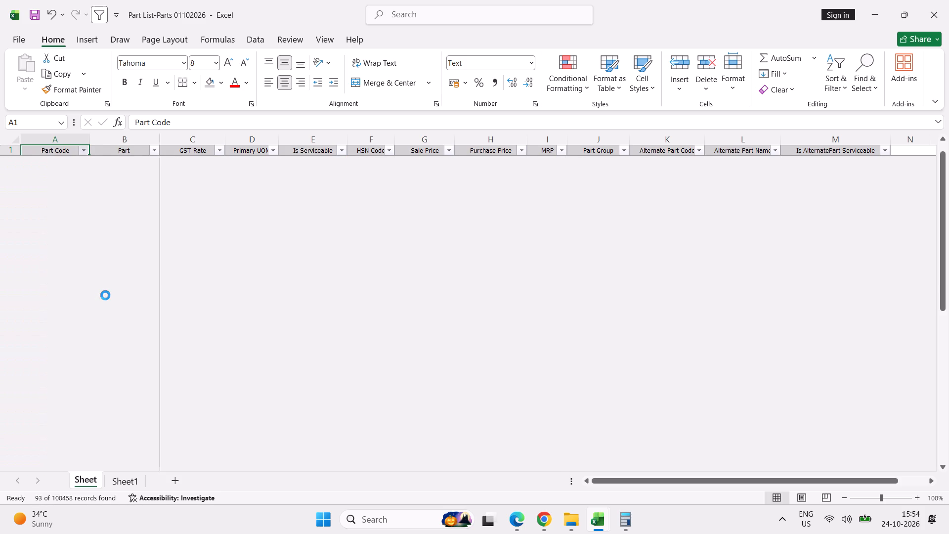
Look through the filtered part codes containing 1083 for a likely match to TA151083.
key("Down")
key("Down")
key("ctrl+Down")
key("Down")
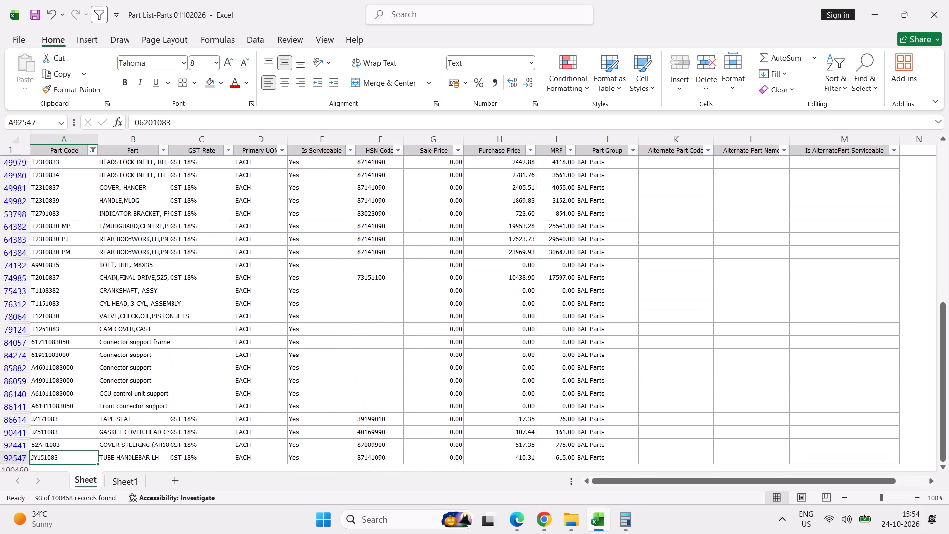
key("Up")
key("Up")
key("Up")
key("Up")
key("Up")
key("Up")
key("Up")
key("Up")
key("Up")
key("Up")
key("Up")
key("Up")
key("Up")
key("Up")
key("Up")
key("Up")
key("Up")
key("Up")
key("Up")
key("Up")
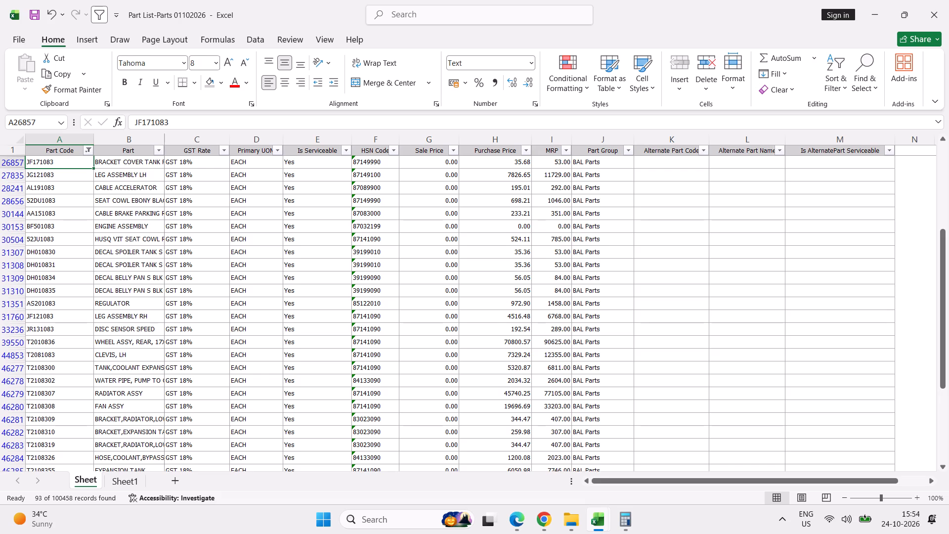
scroll(105, 295, "up", 9)
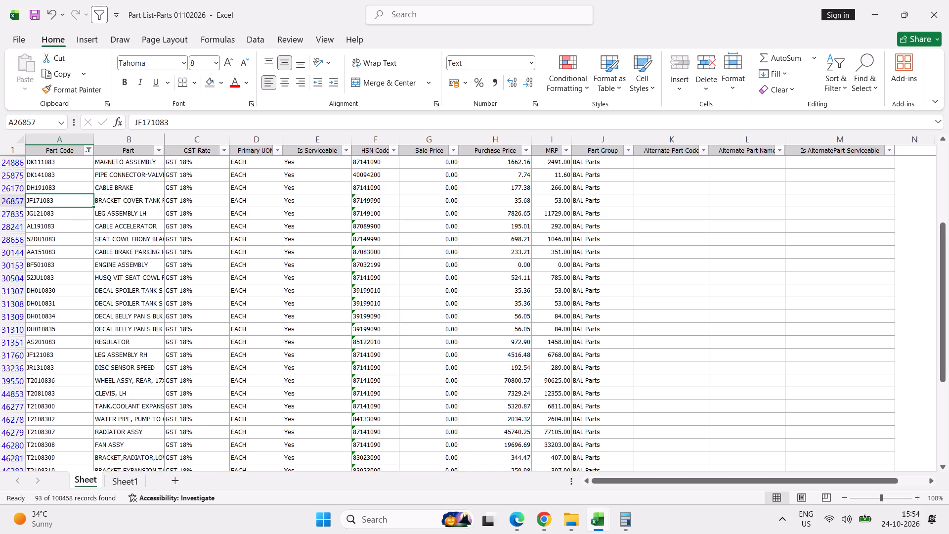
scroll(105, 295, "up", 17)
scroll(105, 295, "up", 5)
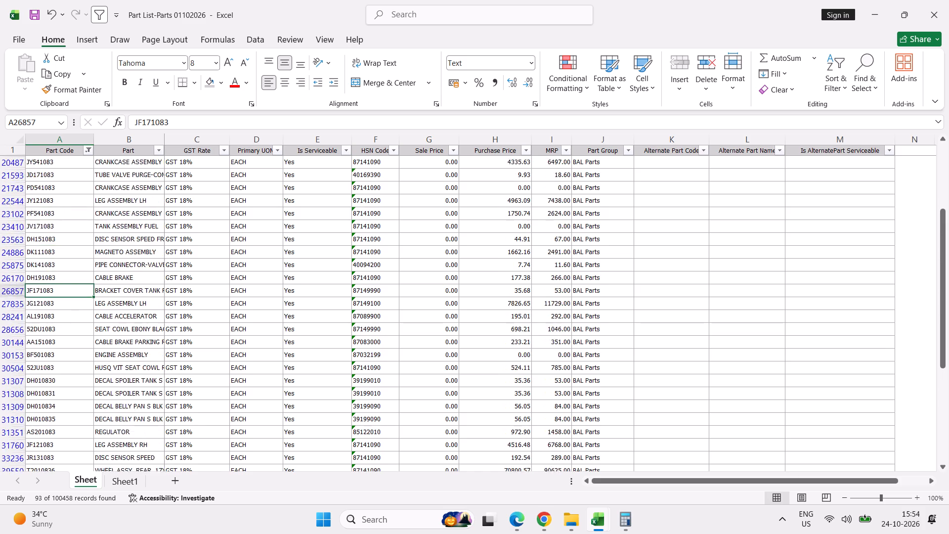
scroll(105, 295, "up", 16)
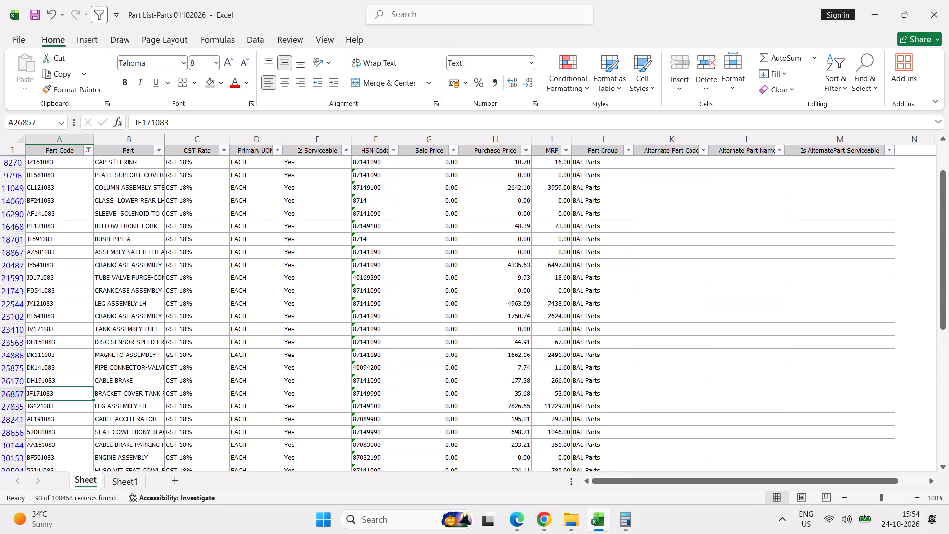
scroll(105, 295, "up", 17)
scroll(105, 295, "up", 14)
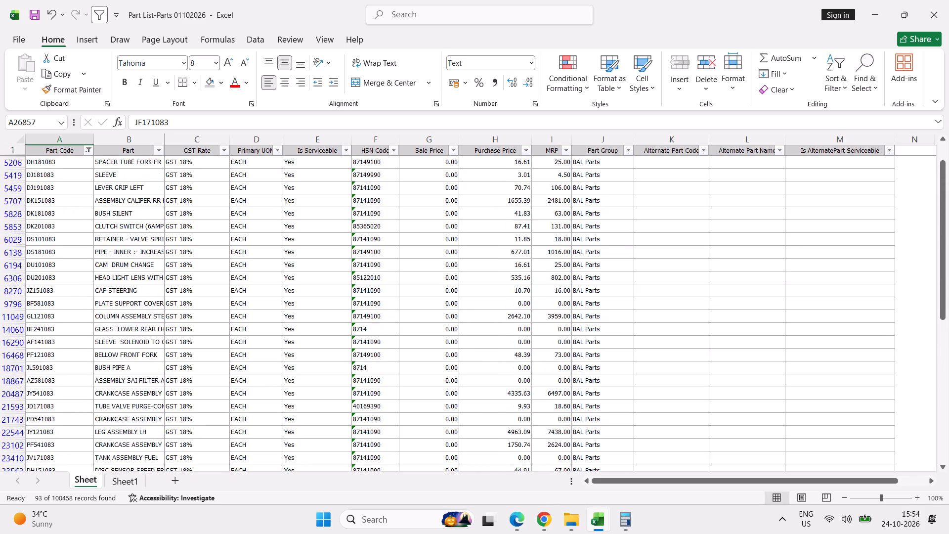
scroll(105, 295, "up", 20)
scroll(105, 295, "up", 20)
scroll(105, 295, "up", 11)
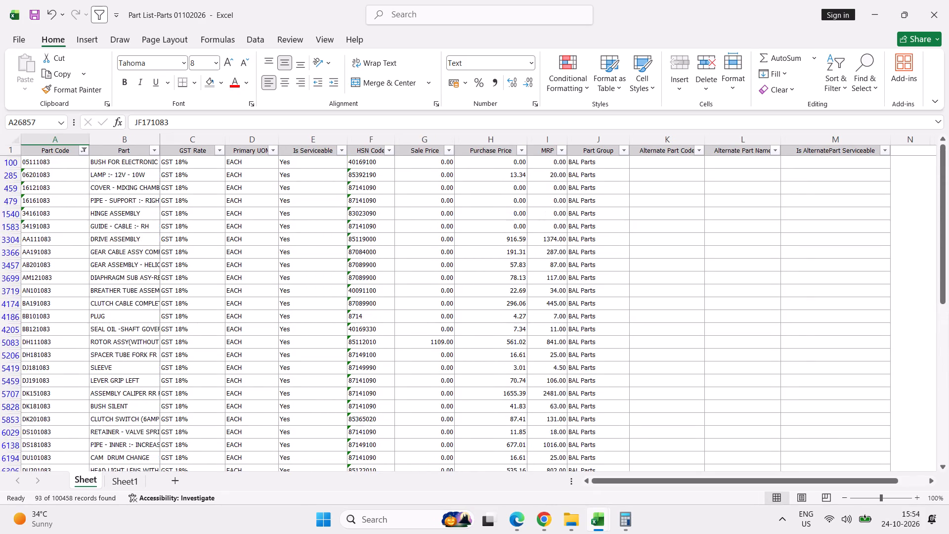
scroll(105, 295, "up", 2)
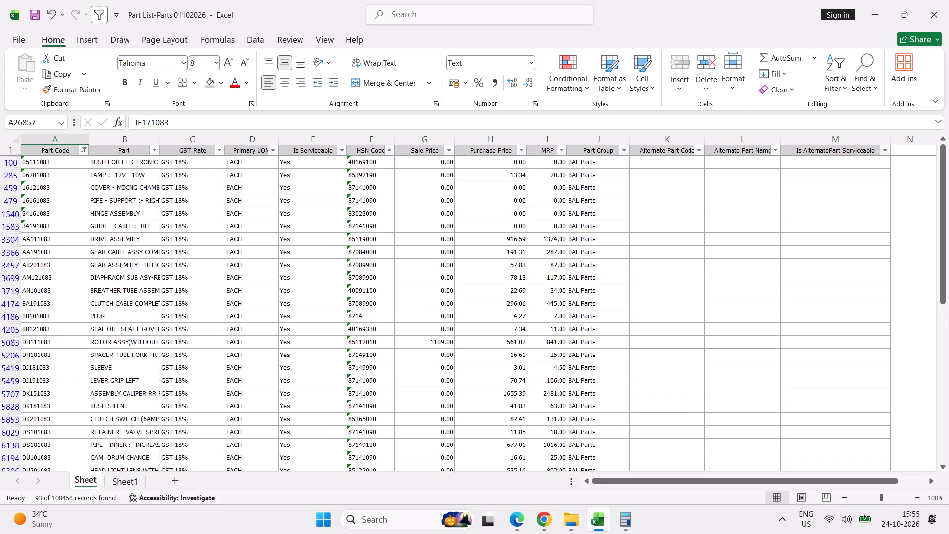
Filter the Part Code column of the part list by TA15108 instead.
left_click(84, 150)
left_click(77, 296)
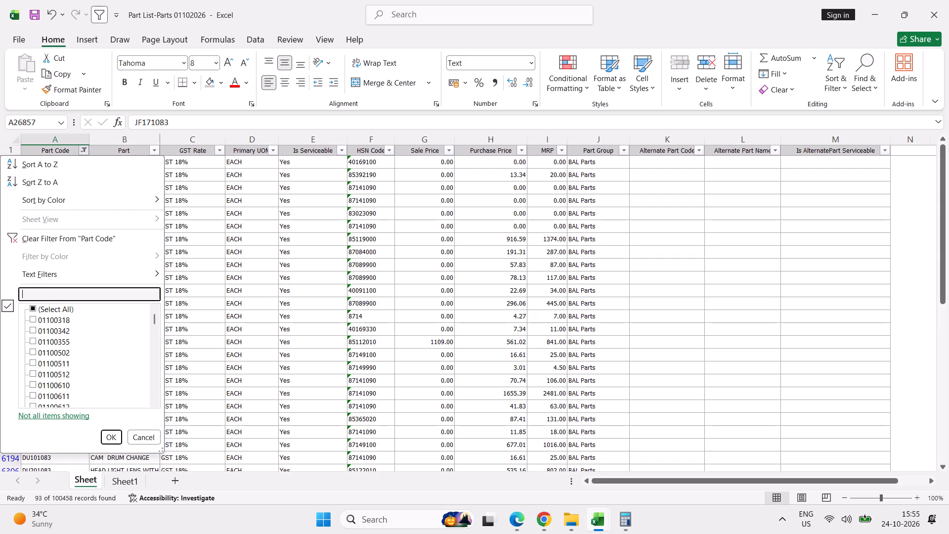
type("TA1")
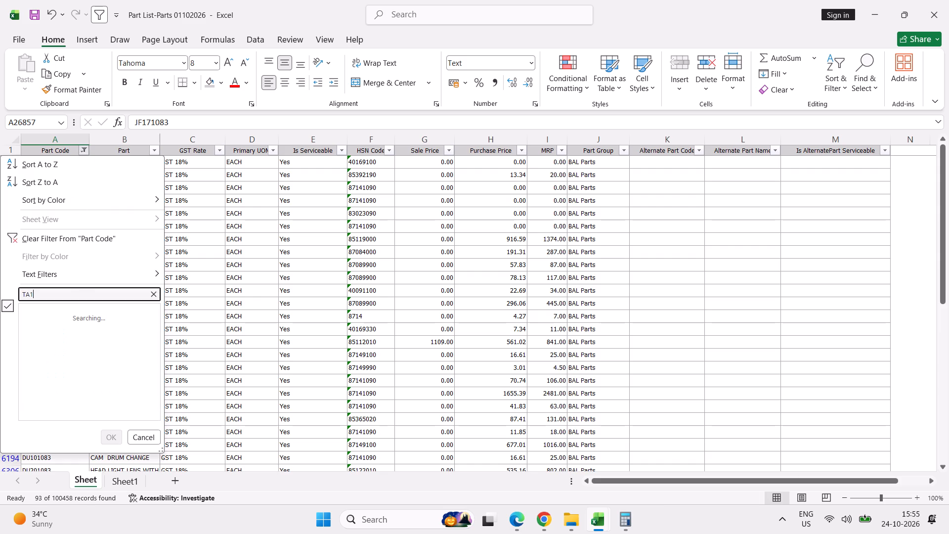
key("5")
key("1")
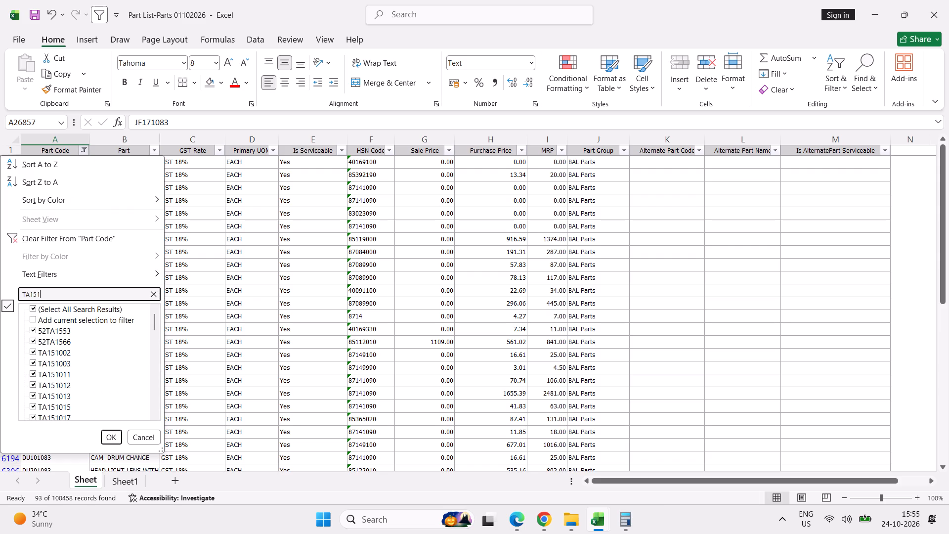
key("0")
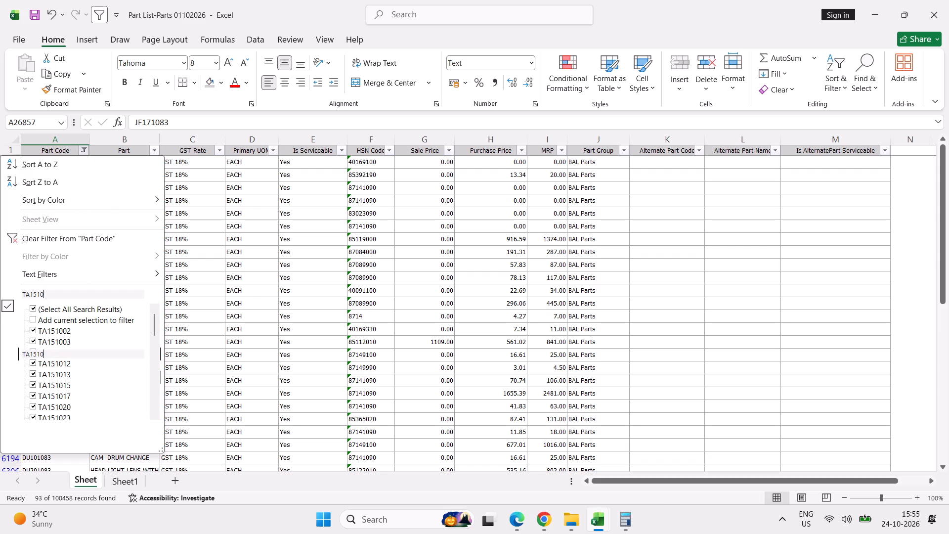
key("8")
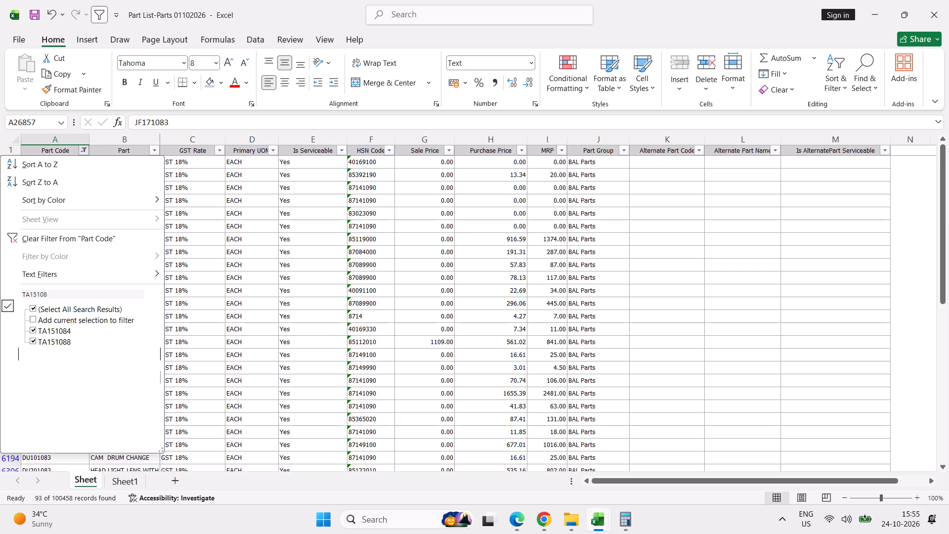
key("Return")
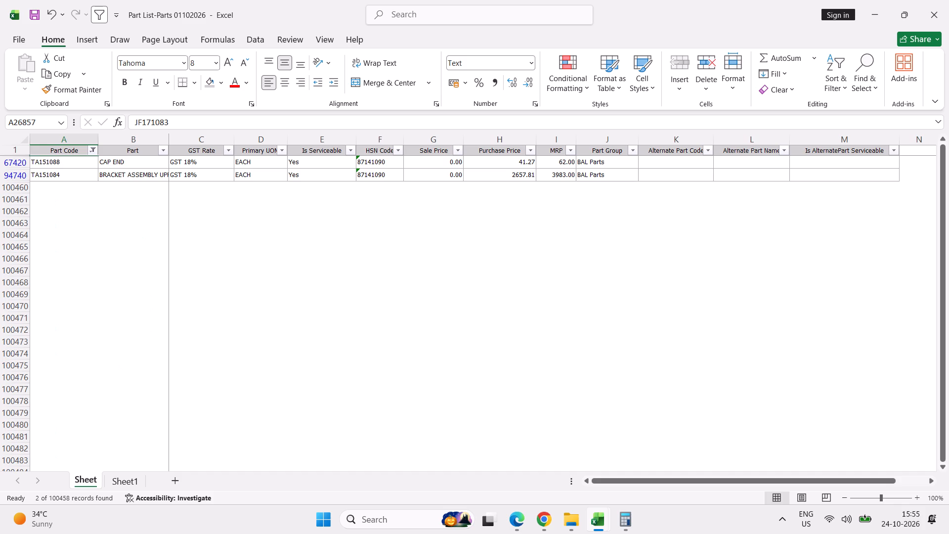
Copy part code TA151088 and search for it in the filtered Sheet2 of the Part Stock Valuation-24102026 workbook.
left_click(74, 165)
key("ctrl+c")
key("alt+Tab")
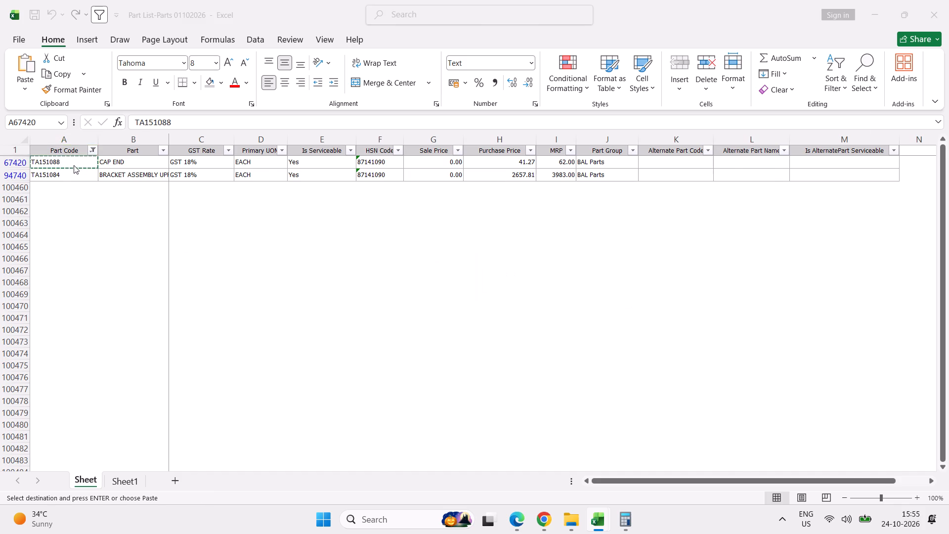
key("alt+Tab")
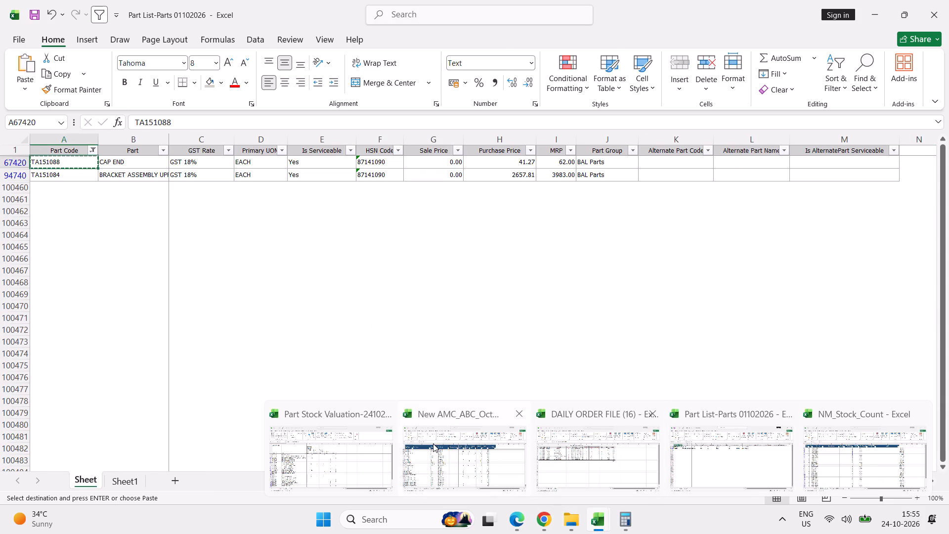
left_click(338, 445)
left_click(162, 361)
key("ctrl+f")
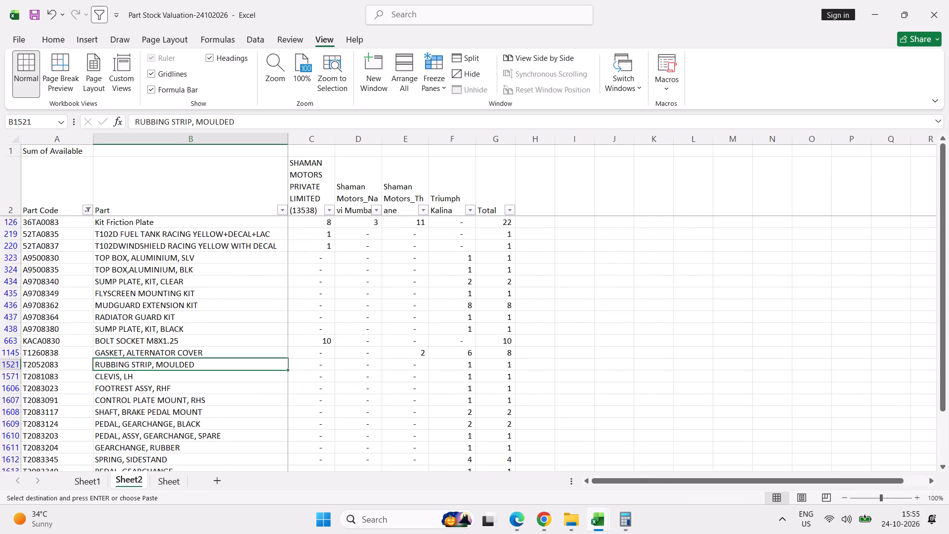
key("ctrl+v")
key("Return")
key("Escape")
key("Escape")
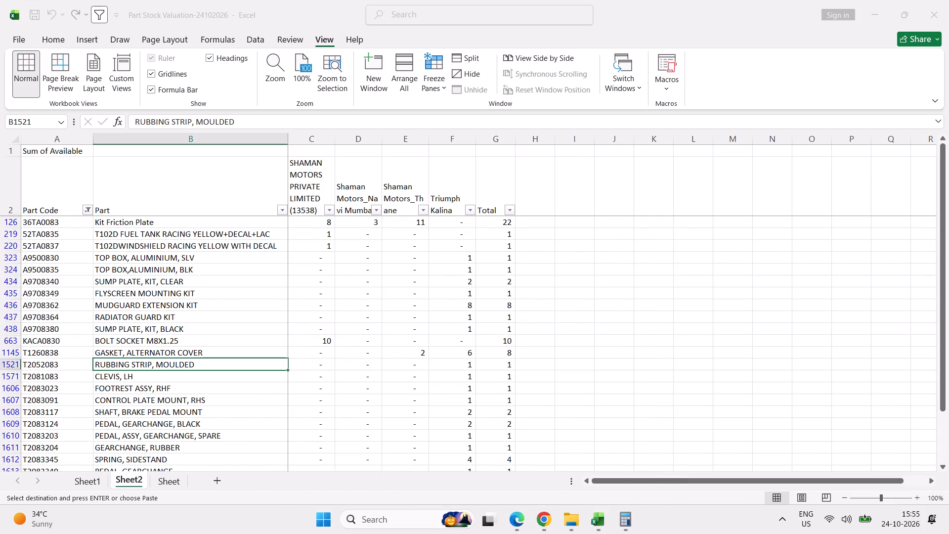
Reset the Part Code filter on Sheet2 of the stock valuation to show all parts.
left_click(88, 211)
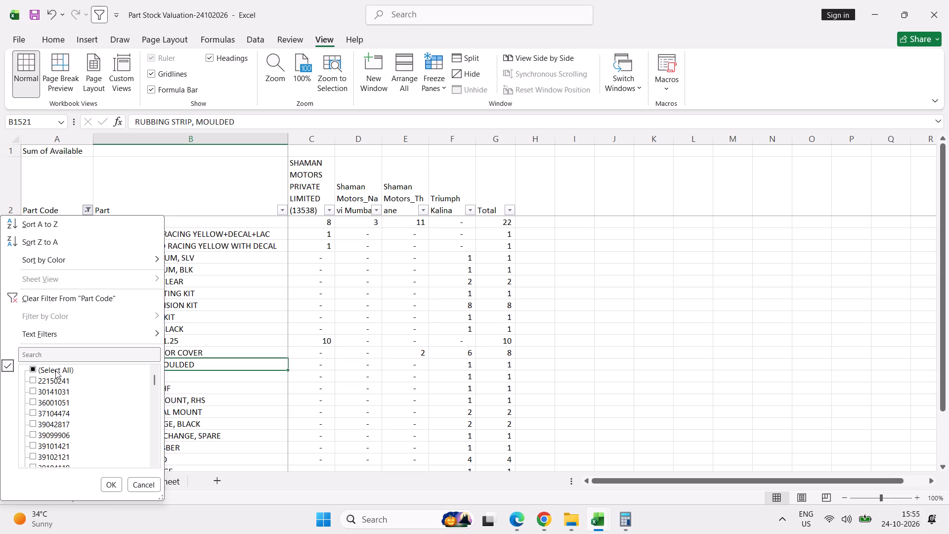
left_click(55, 373)
left_click(109, 485)
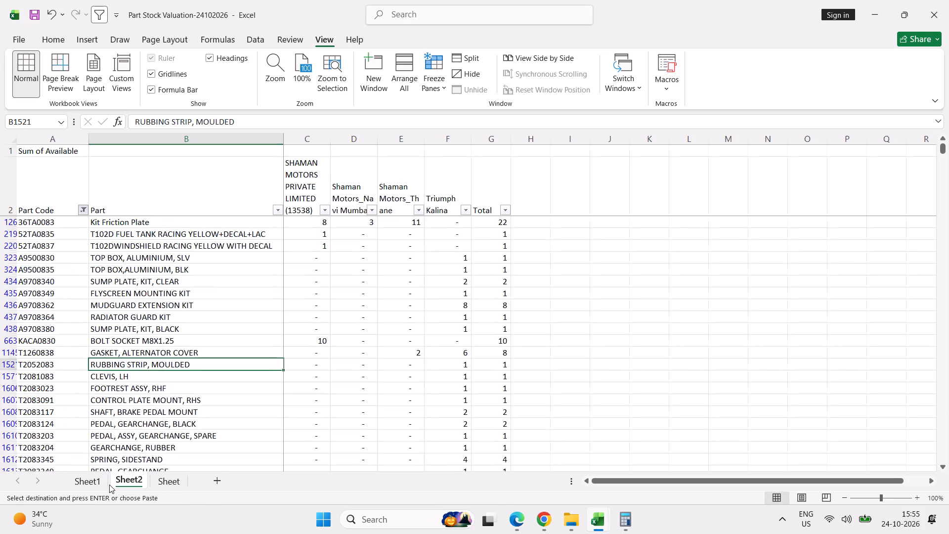
Find TA151088 on the unfiltered Sheet2 and check its stock quantities across the location columns.
left_click(190, 294)
key("ctrl+f")
key("Return")
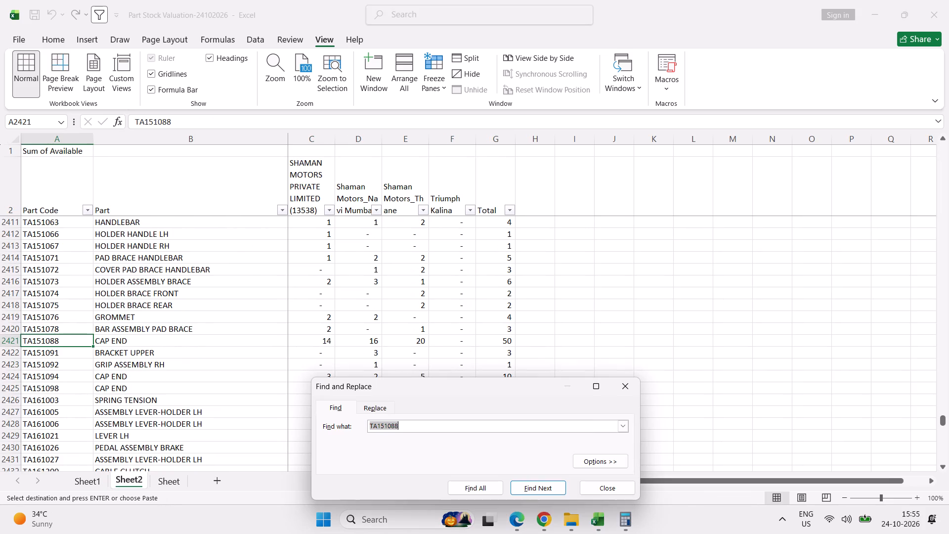
key("Return")
key("Escape")
key("Tab")
key("Tab")
key("Tab")
key("Tab")
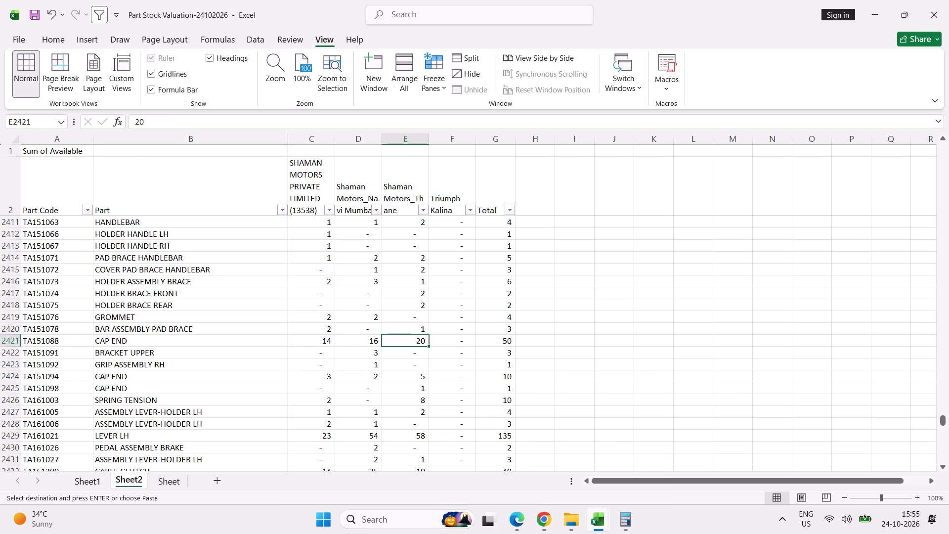
Switch back to the Part List-Parts 01102026 workbook, remove the existing filter and turn on fresh filtering for the header row.
key("alt+Tab")
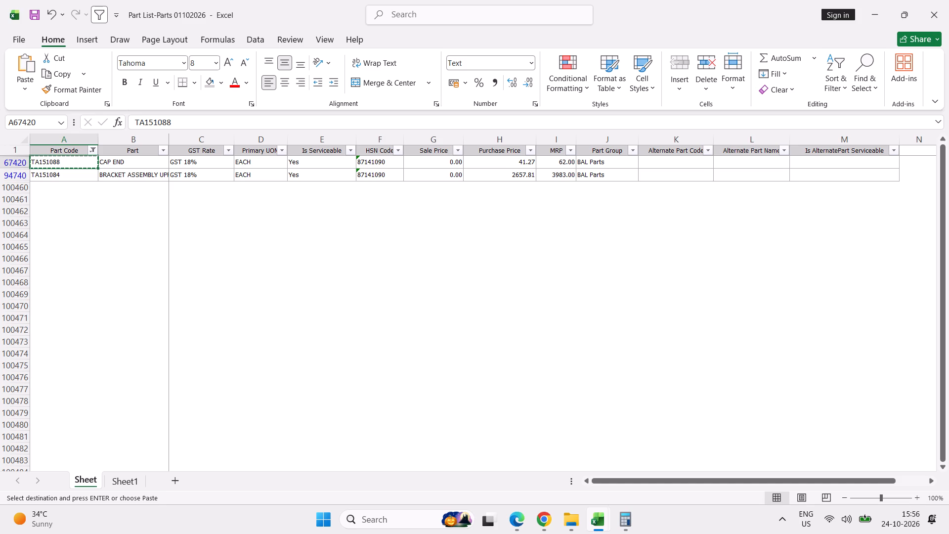
key("alt+d")
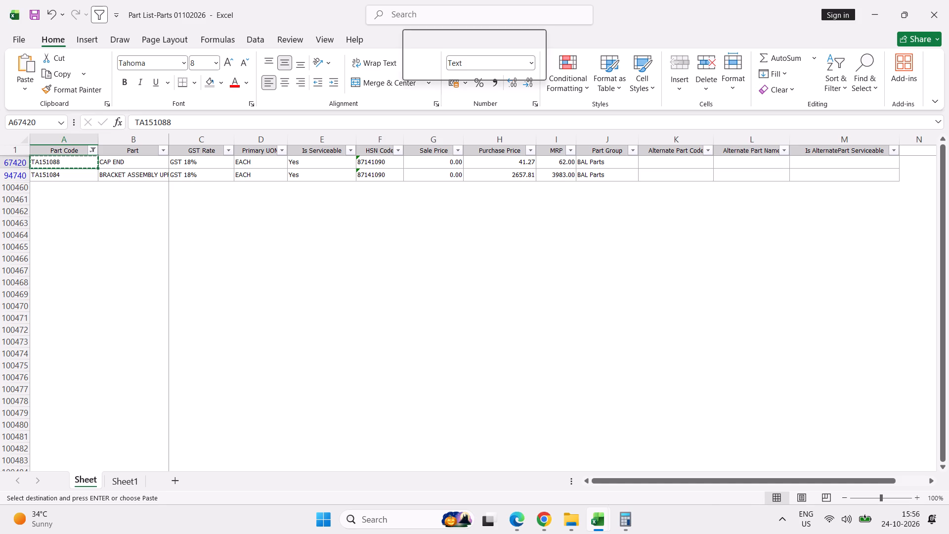
type("FF")
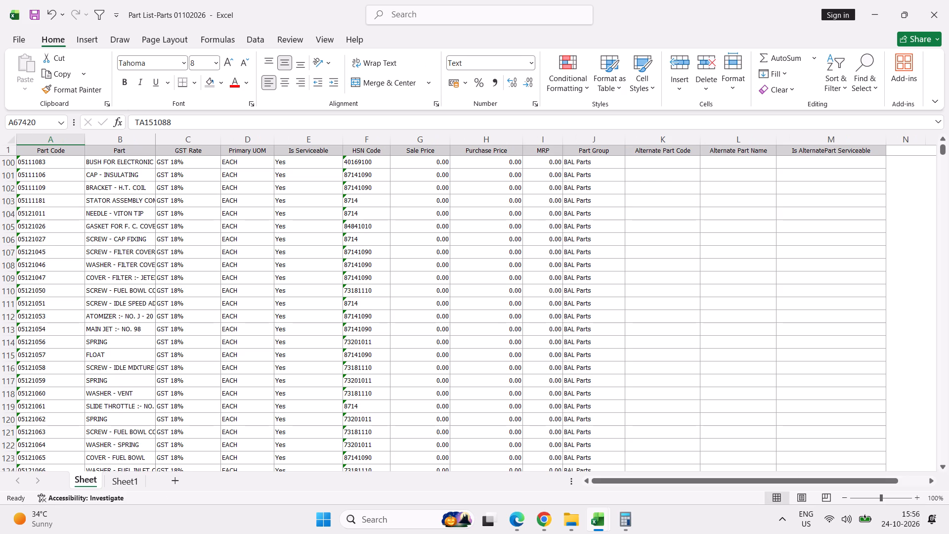
left_click(58, 152)
type("DFF")
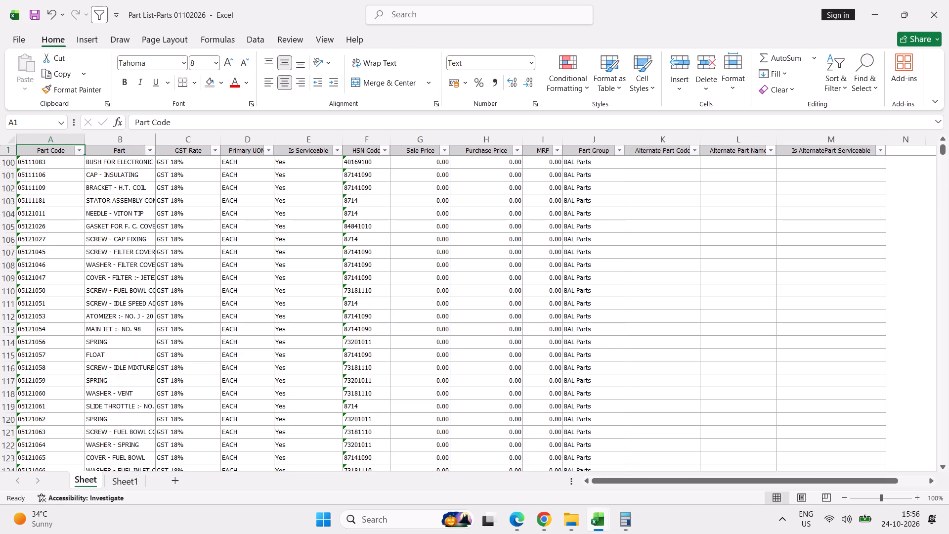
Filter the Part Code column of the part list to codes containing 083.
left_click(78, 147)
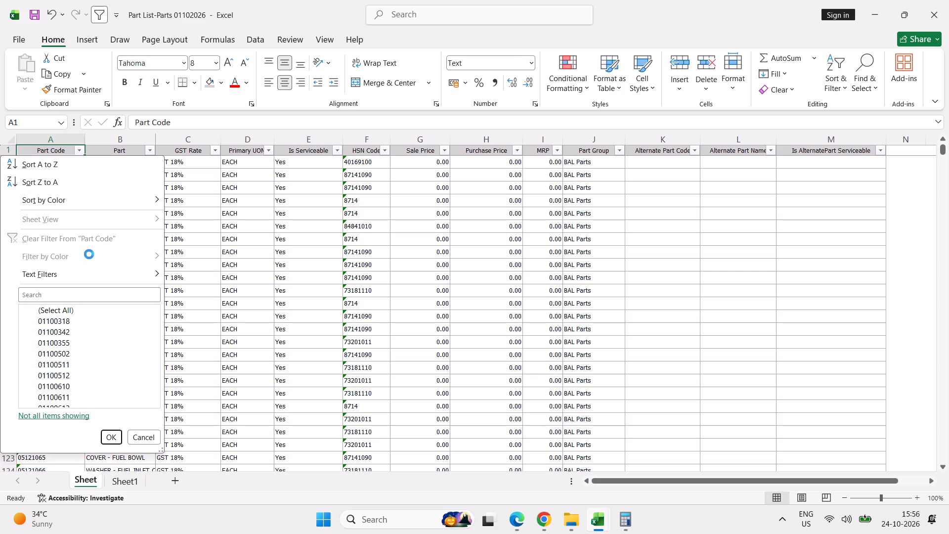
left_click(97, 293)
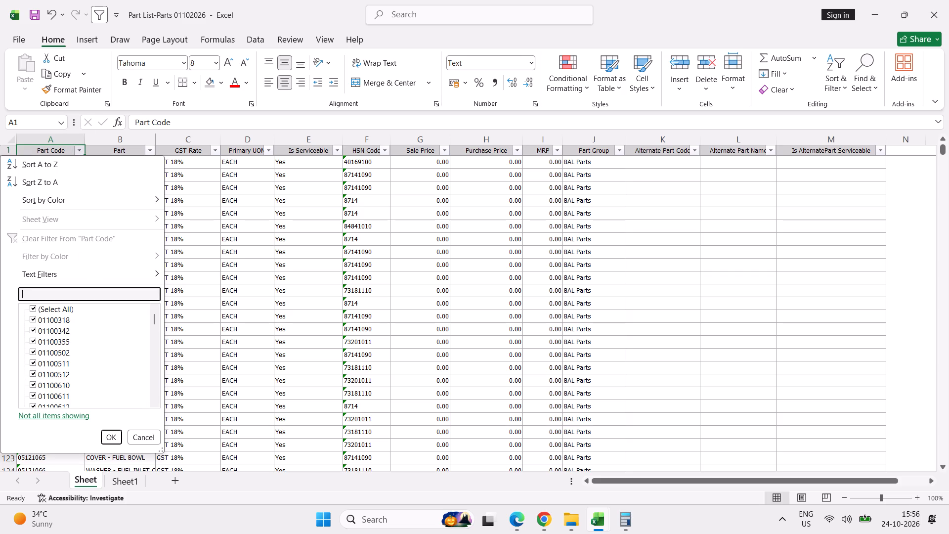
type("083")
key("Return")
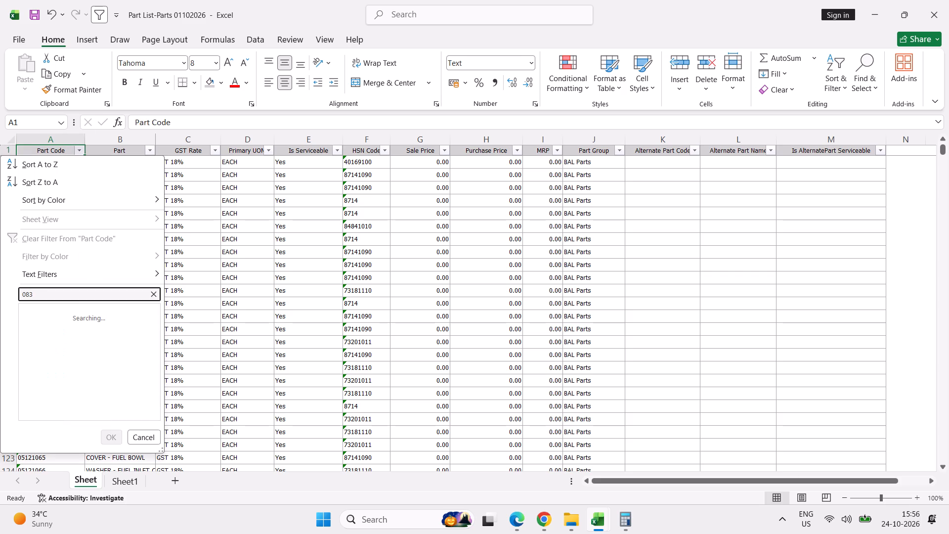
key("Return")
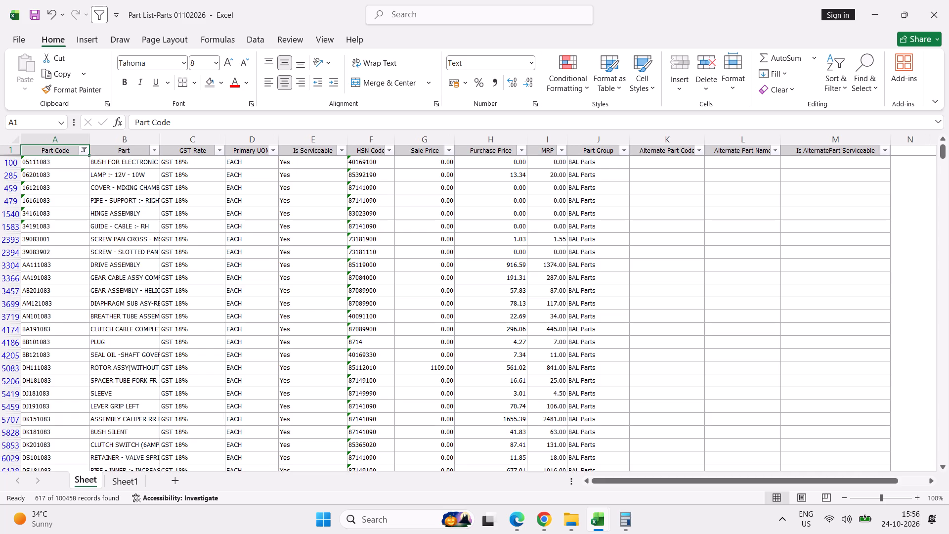
Search the filtered Part Code column for codes containing TA, going through successive matches.
left_click(68, 136)
key("ctrl+f")
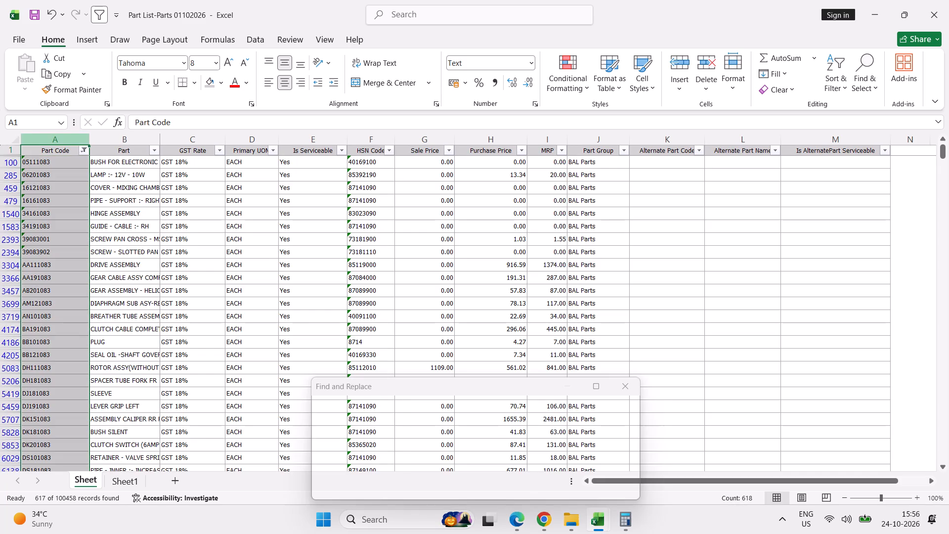
type("TA")
key("Return")
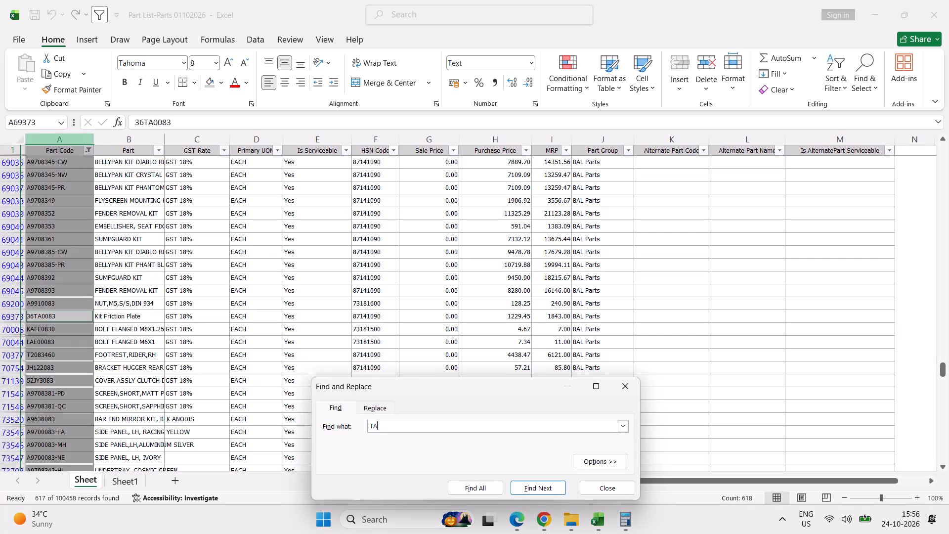
key("Return")
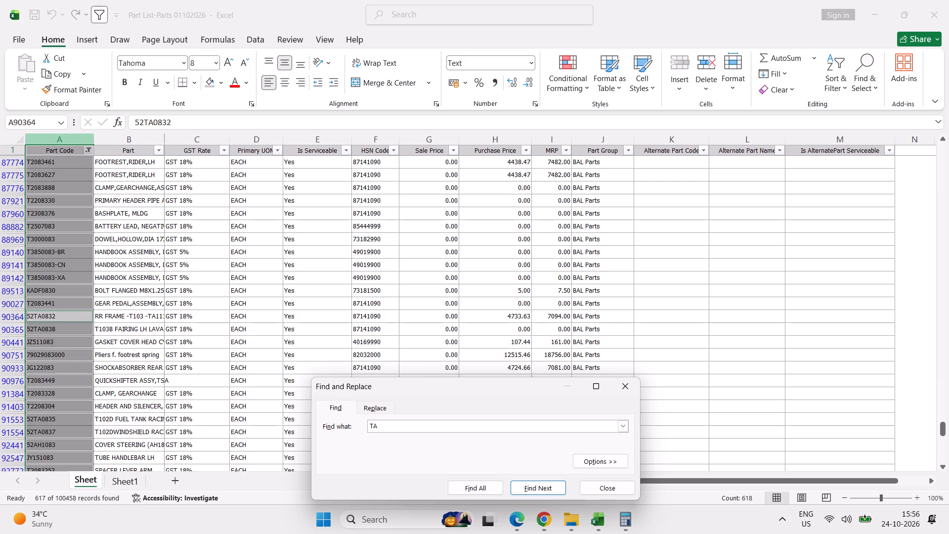
key("Return")
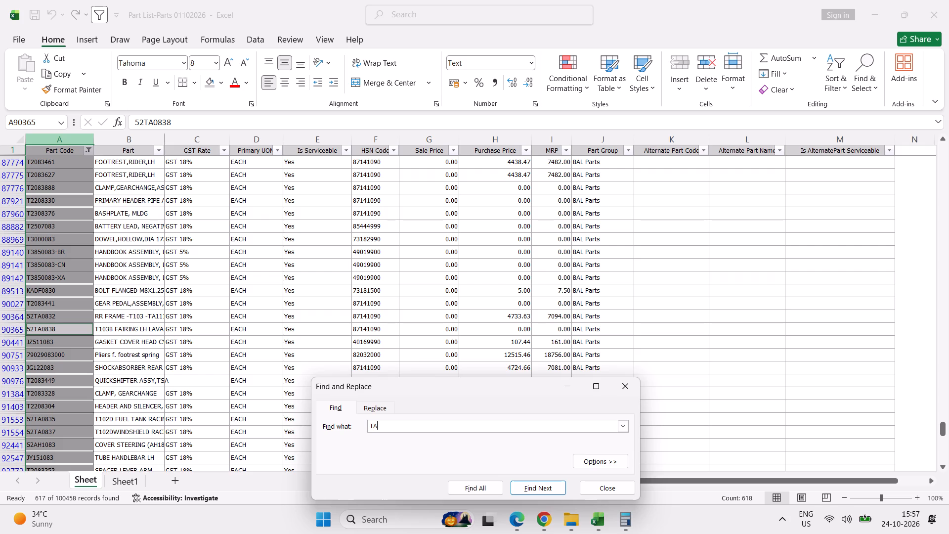
key("Escape")
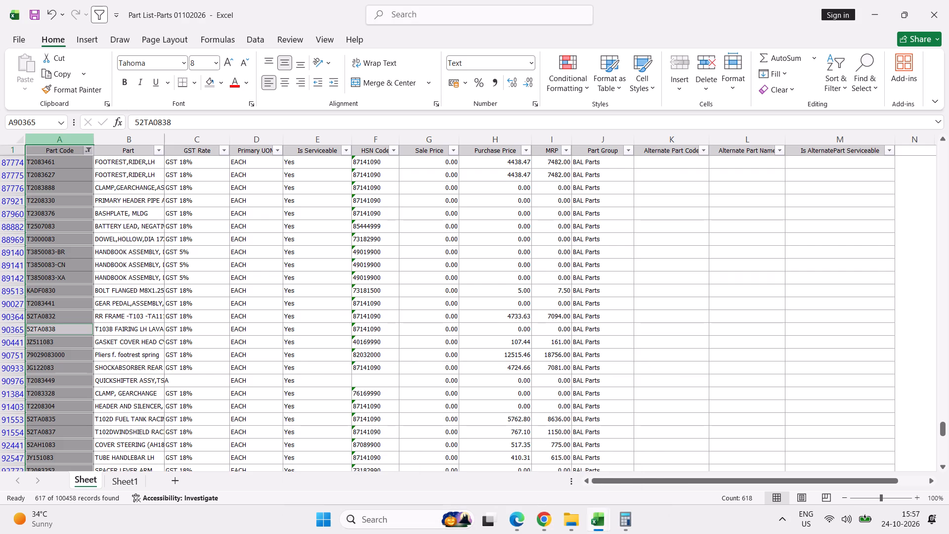
Narrow the Part Code filter of the part list to codes containing 51083.
left_click(90, 155)
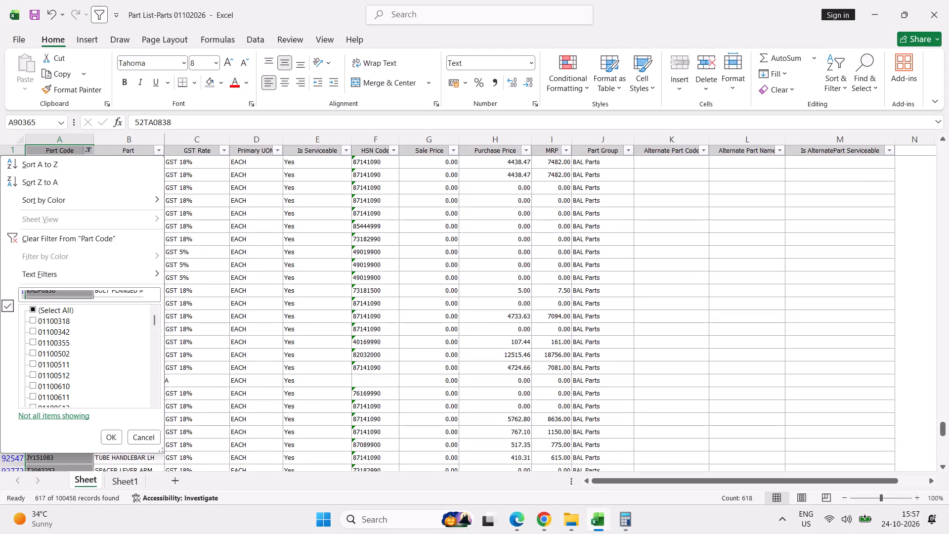
left_click(97, 292)
type("51")
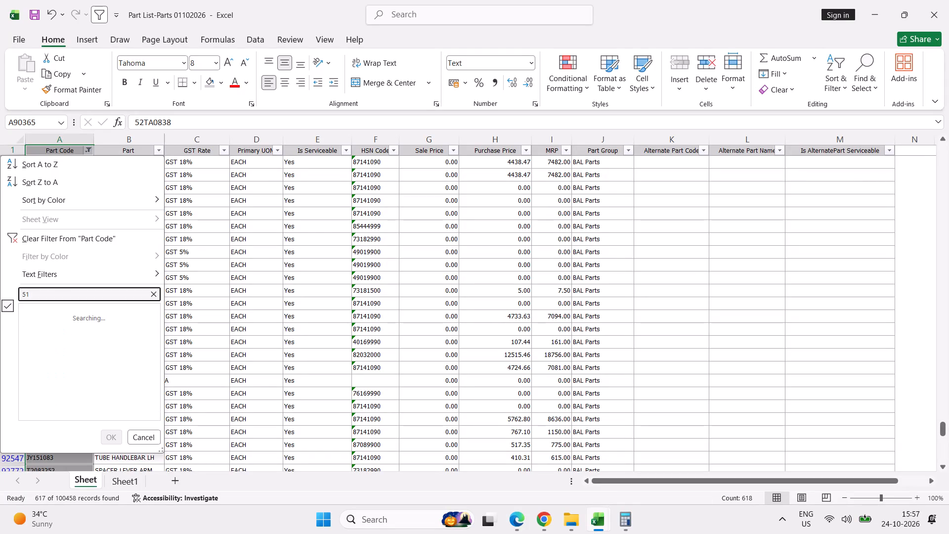
key("0")
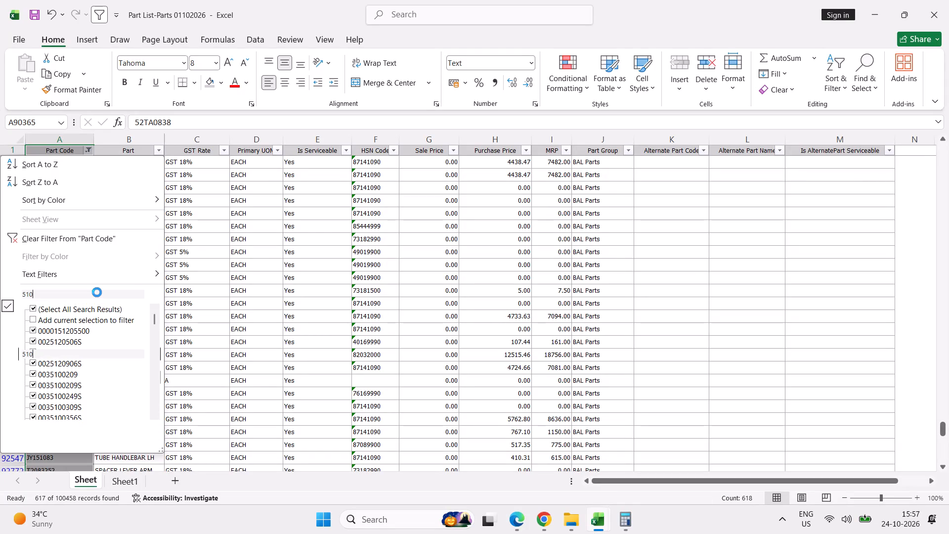
key("8")
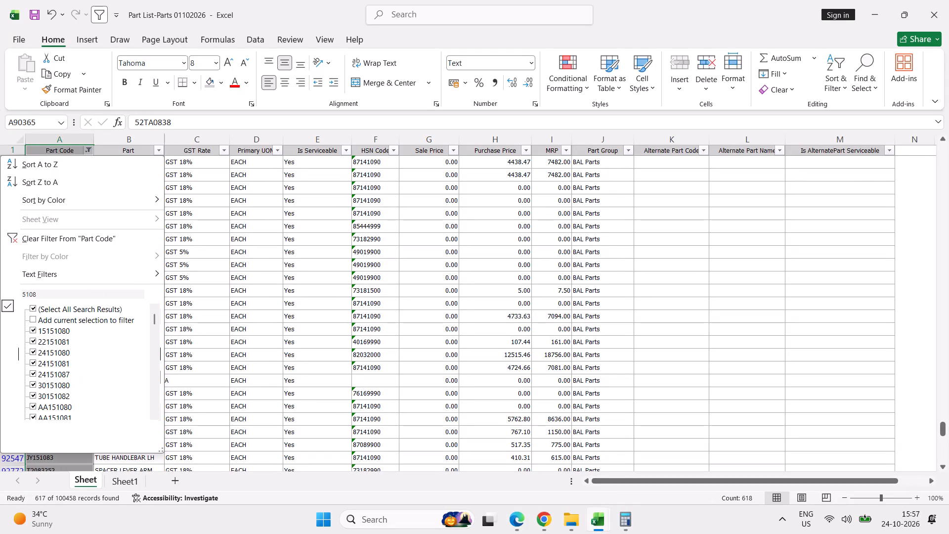
key("3")
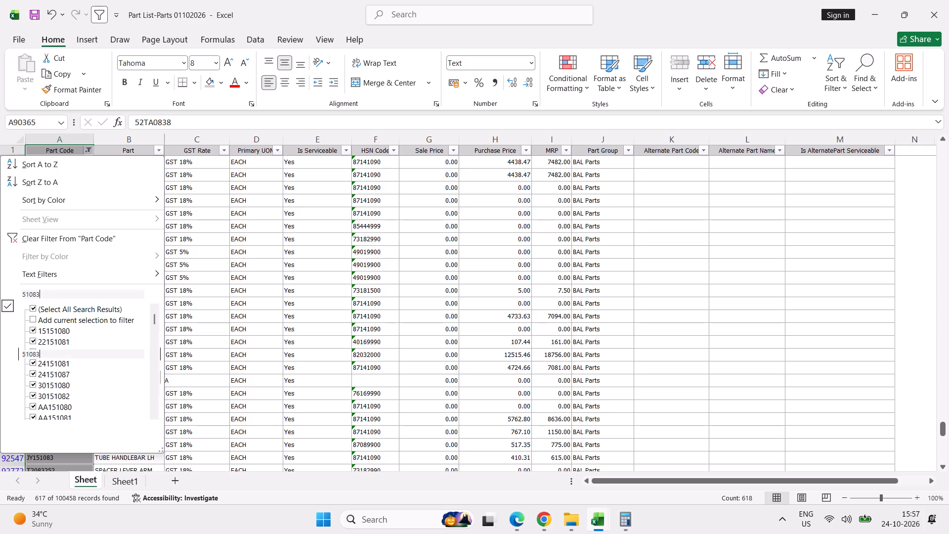
key("Return")
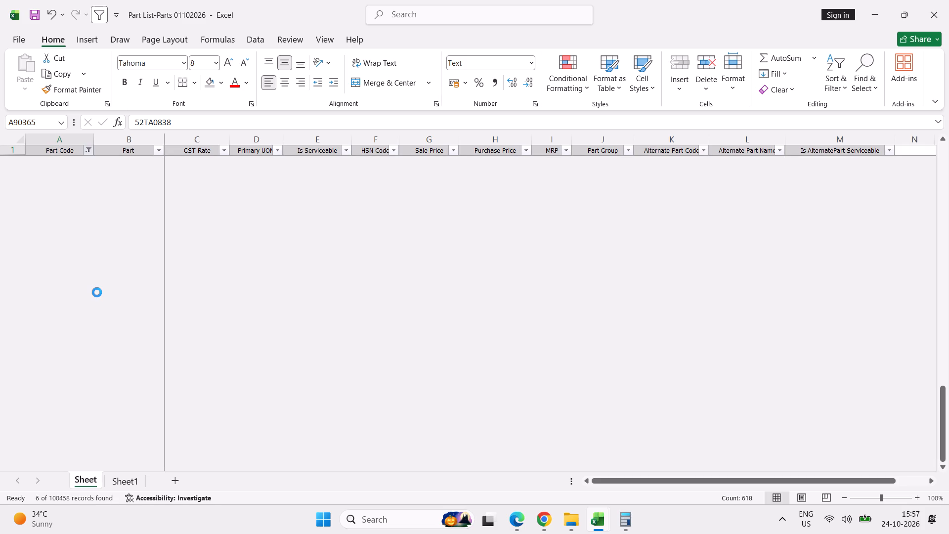
Go through the filtered 51083 part codes to look for a possible match for TA151083.
key("Down")
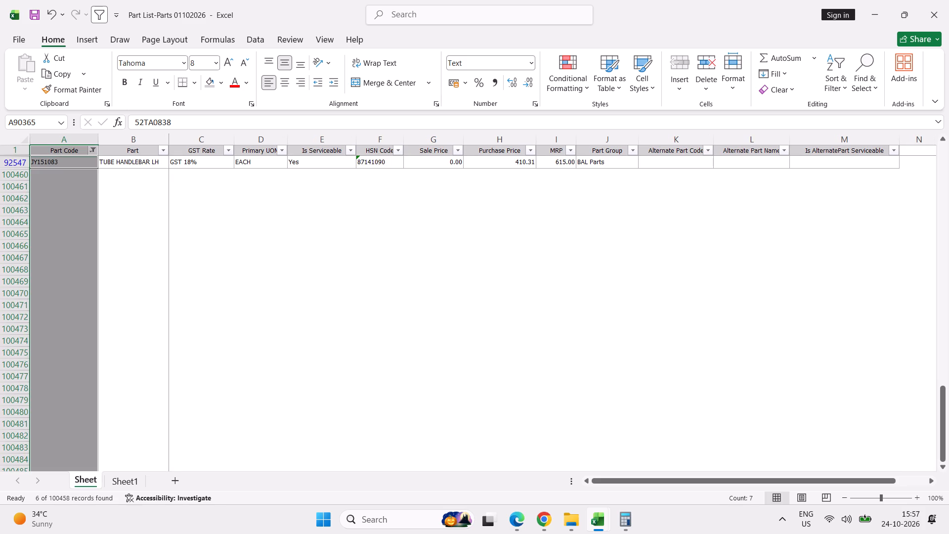
key("Up")
key("Up")
key("Up")
key("Up")
key("Up")
key("Up")
key("Up")
key("Up")
key("Up")
key("Up")
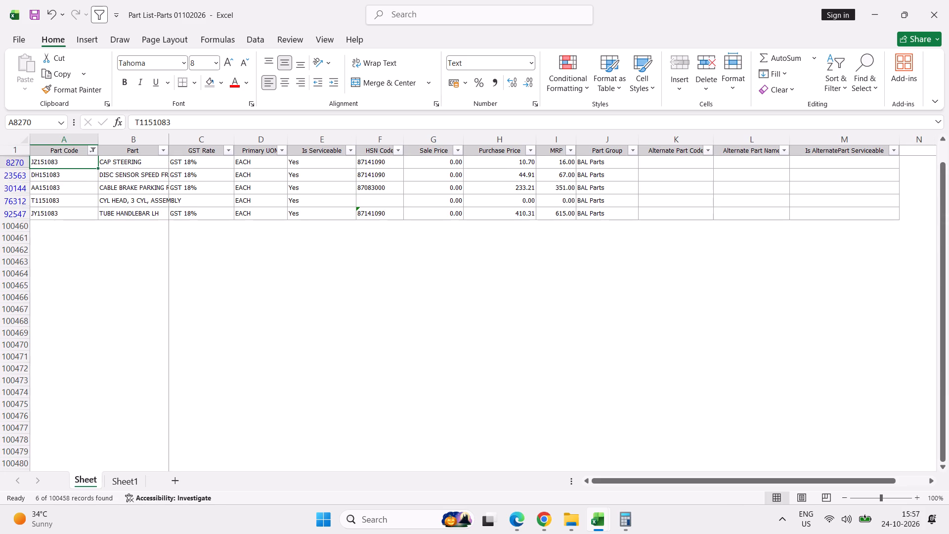
key("Up")
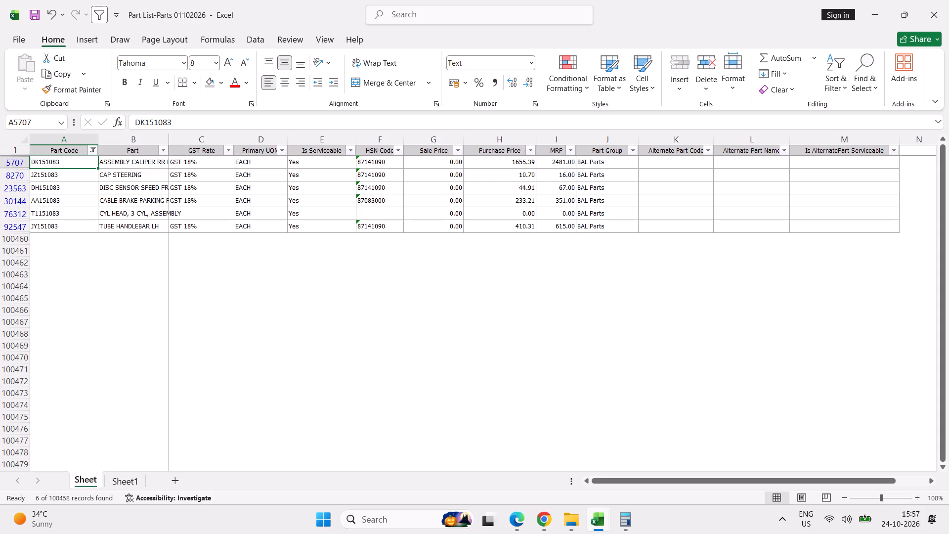
Copy part code AA151083 and search for it on Sheet2 of the Part Stock Valuation-24102026 workbook.
key("Down")
key("Down")
key("Down")
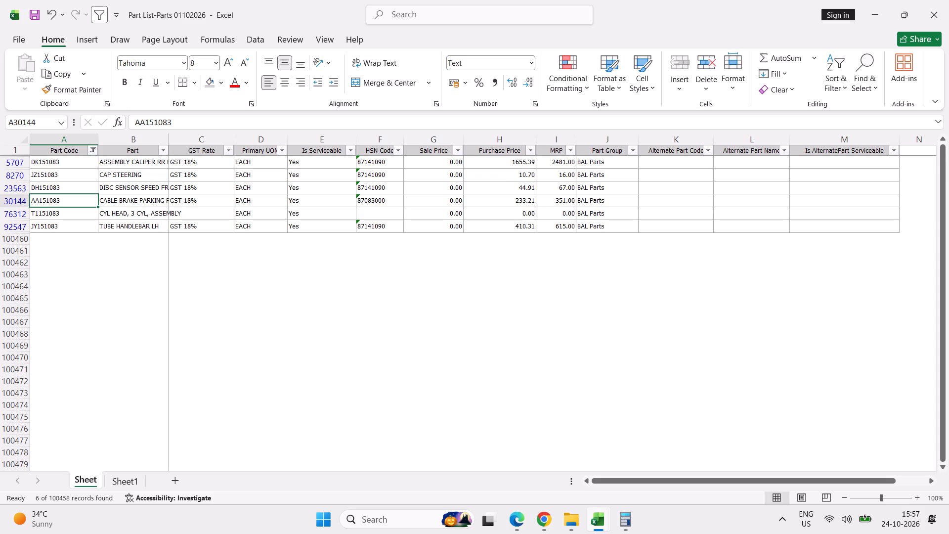
key("ctrl+c")
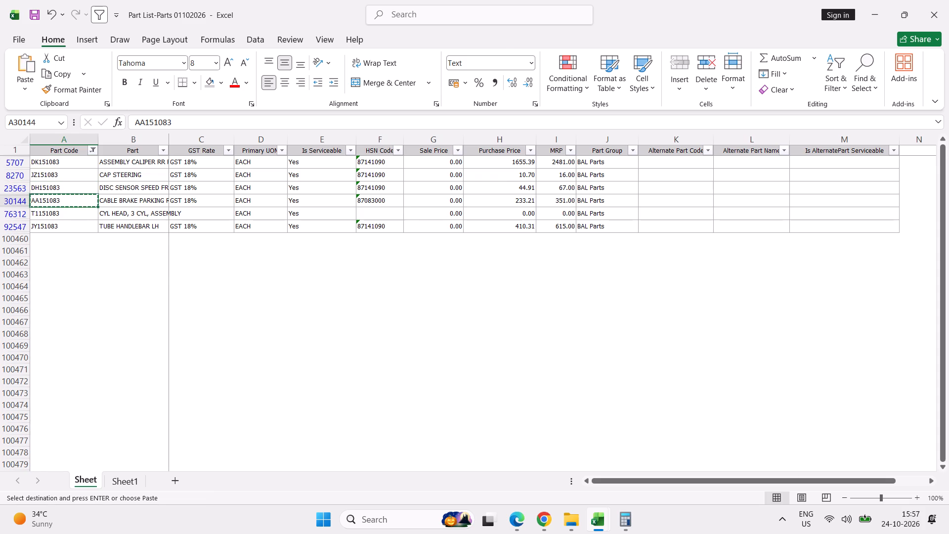
key("alt+Tab")
key("ctrl+f")
key("ctrl+v")
key("Return")
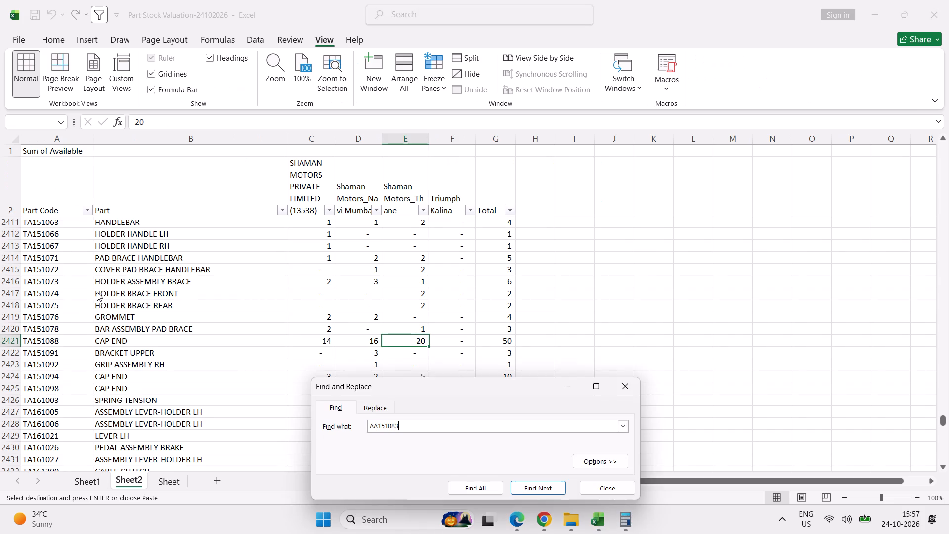
key("Return")
key("Escape")
key("Escape")
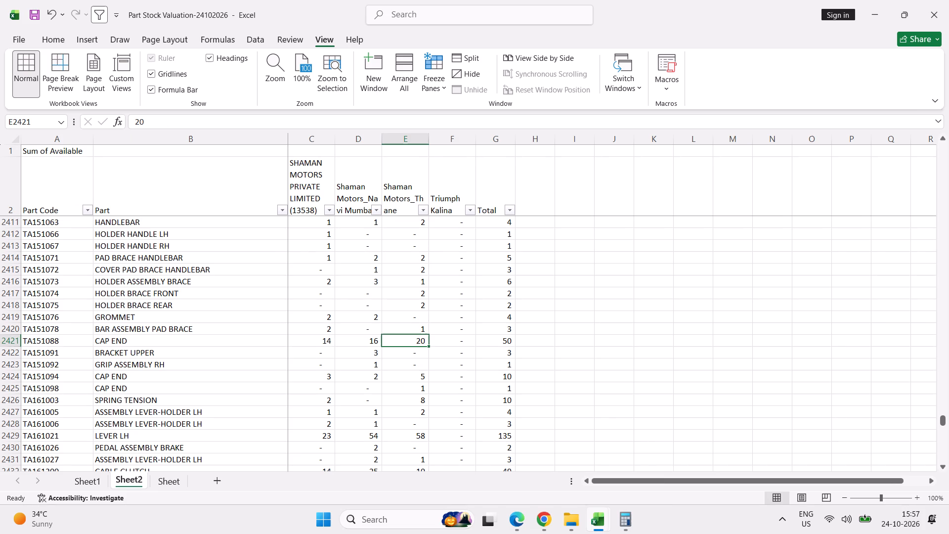
Switch to the NM_Stock_Count workbook and select the TA151083 entry from Part No. through Bin (Remark).
key("alt+Tab")
key("alt+Tab")
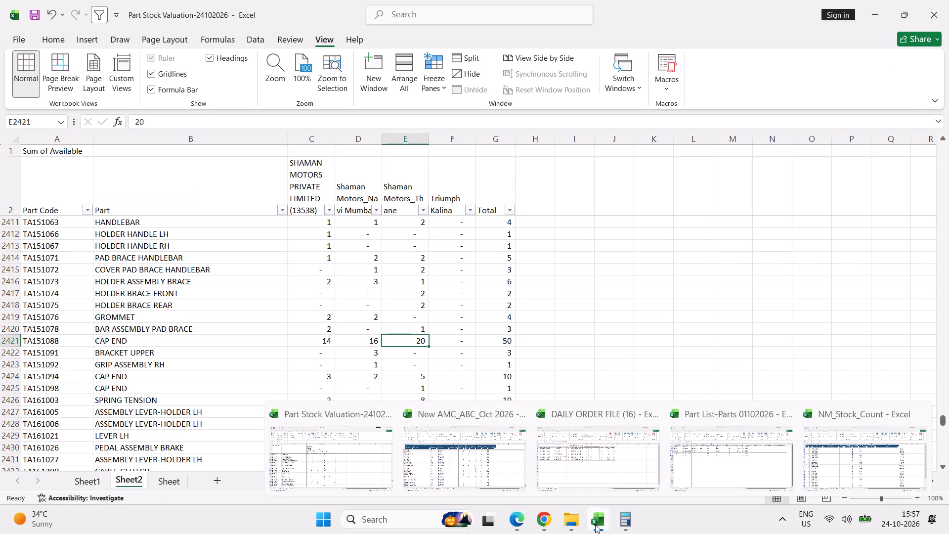
left_click(847, 462)
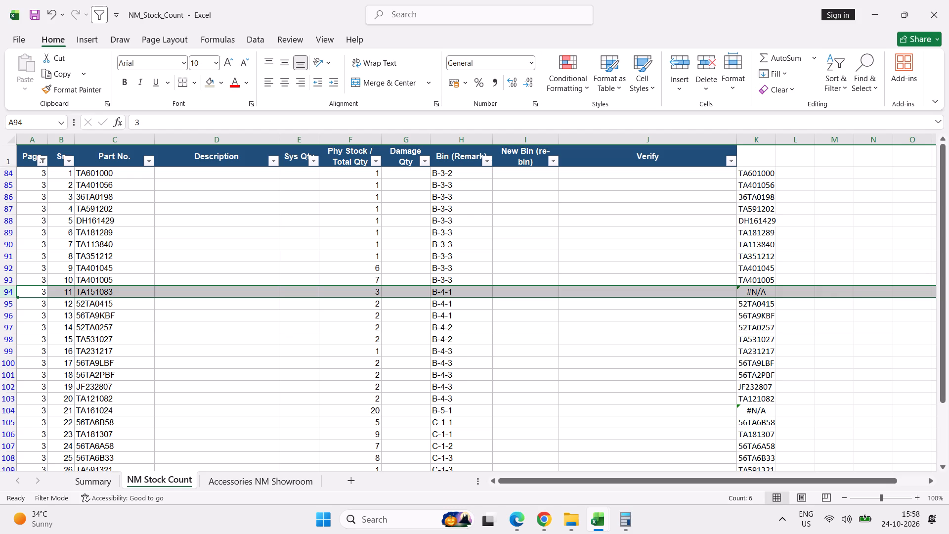
left_click(110, 289)
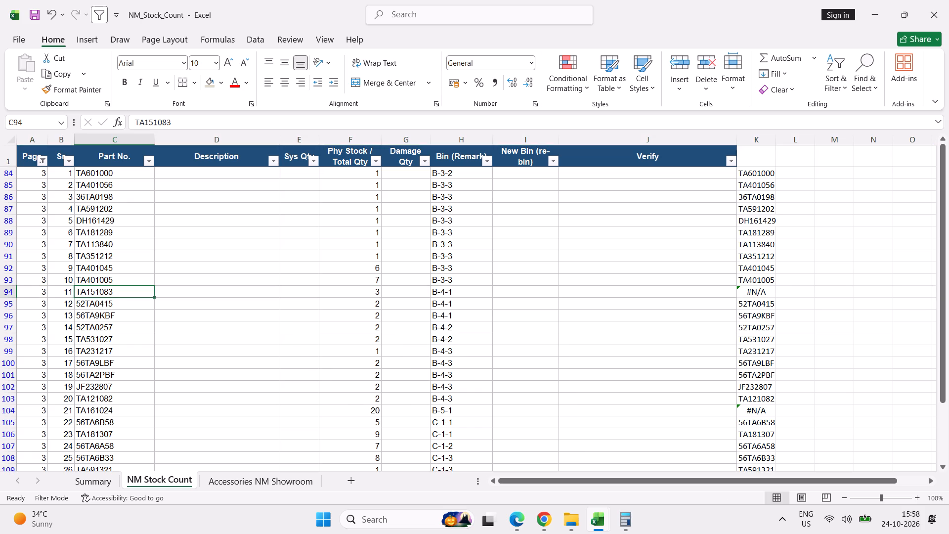
left_click(461, 296, "shift")
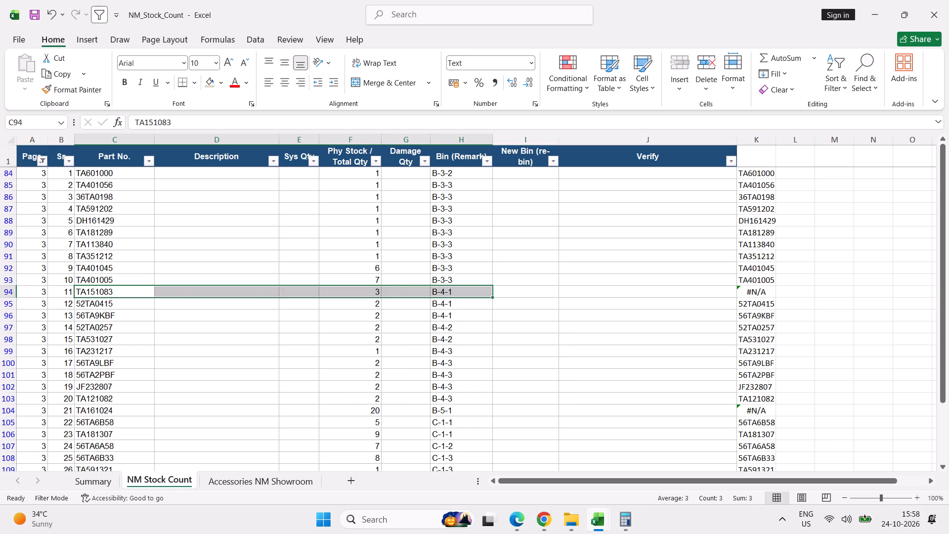
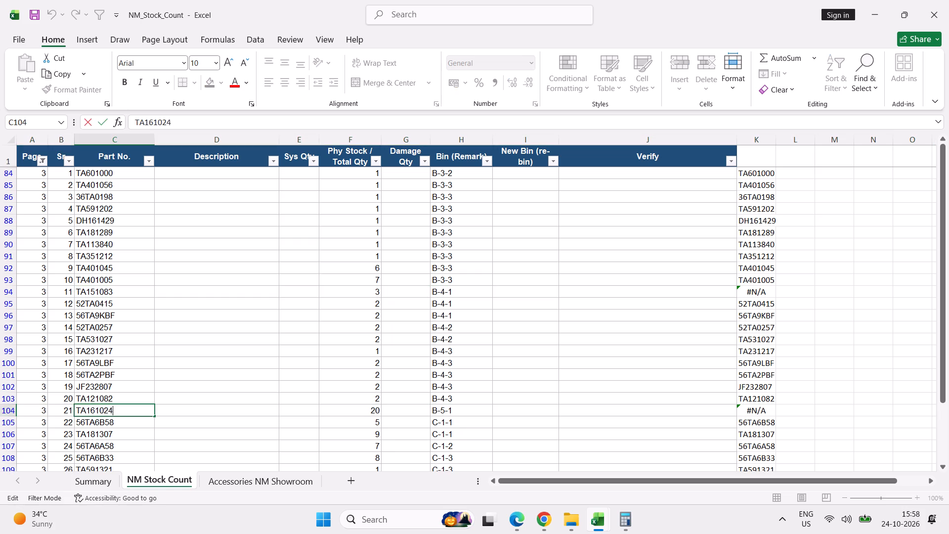
Correct the part number in row 104, bin B-5-1, to TA161026.
key("BackSpace")
key("6")
key("Return")
Correct the unmatched part number in row 123, Sr 40 of page 3, to TA232804.
scroll(125, 410, "down", 3)
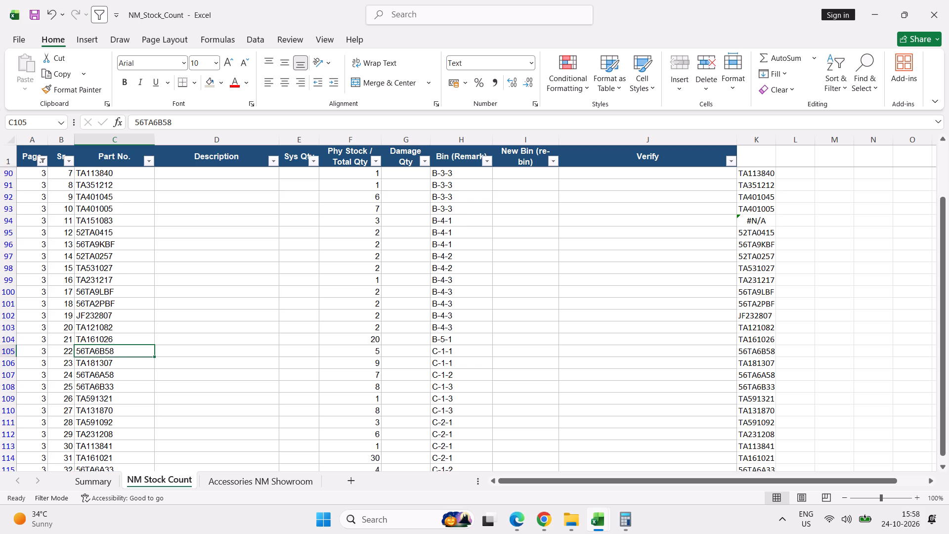
scroll(125, 410, "down", 5)
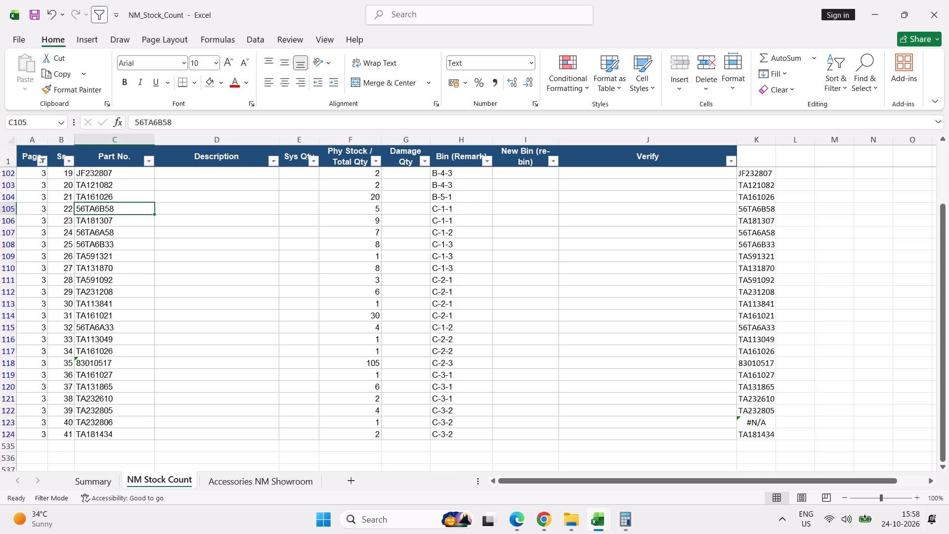
left_click(4, 424)
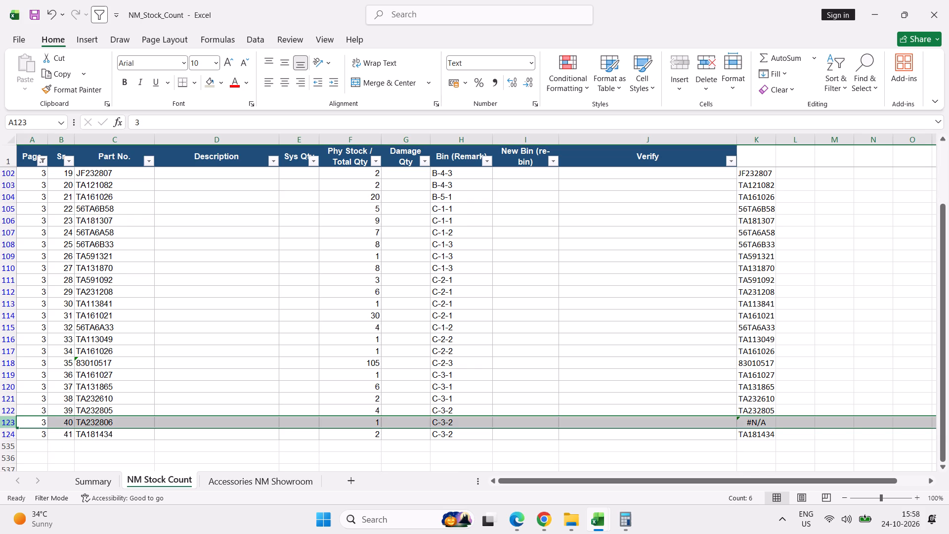
double_click(137, 423)
key("BackSpace")
key("4")
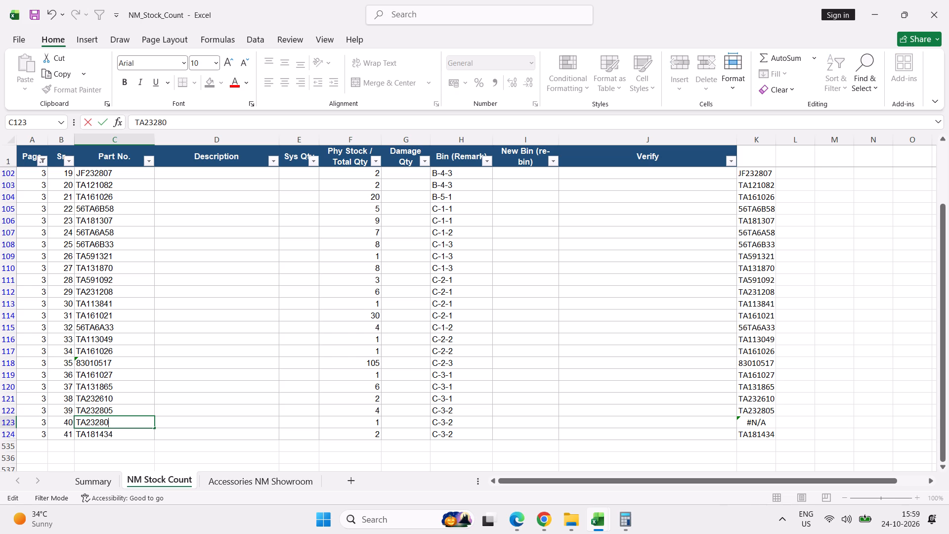
key("Return")
Check the page 3 physical stock quantities one by one from TA601000 to TA401005.
scroll(137, 423, "up", 20)
scroll(137, 423, "up", 10)
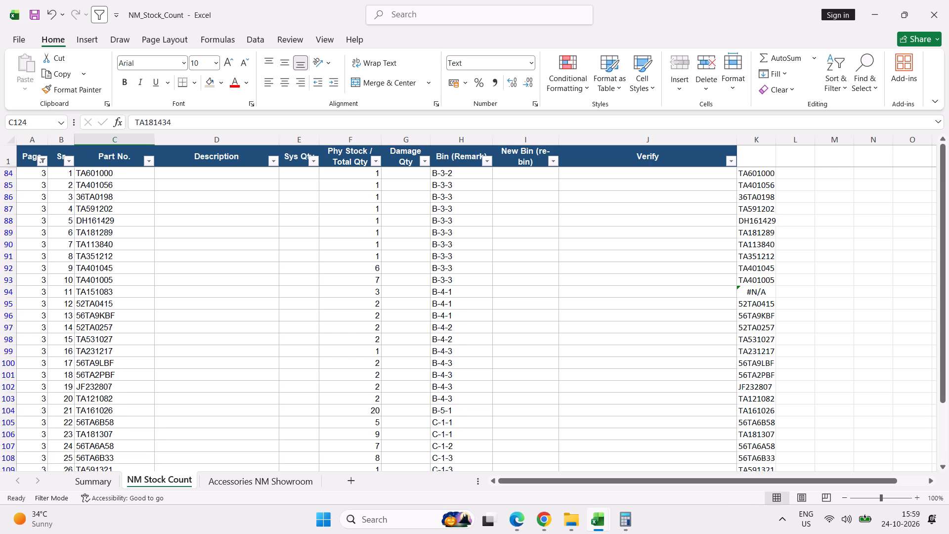
left_click(369, 177)
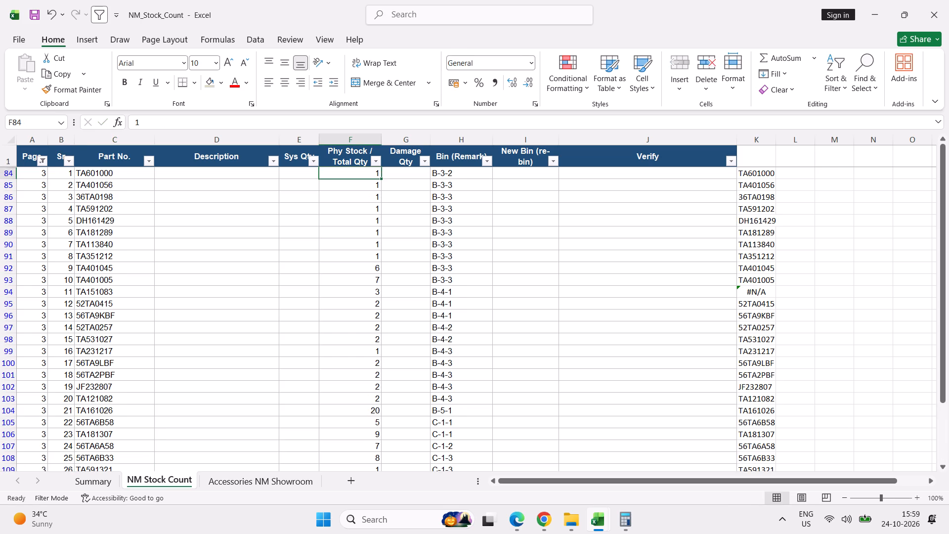
key("Down")
key("Down")
key("Down")
key("Down")
key("Down")
key("Down")
key("Down")
key("Down")
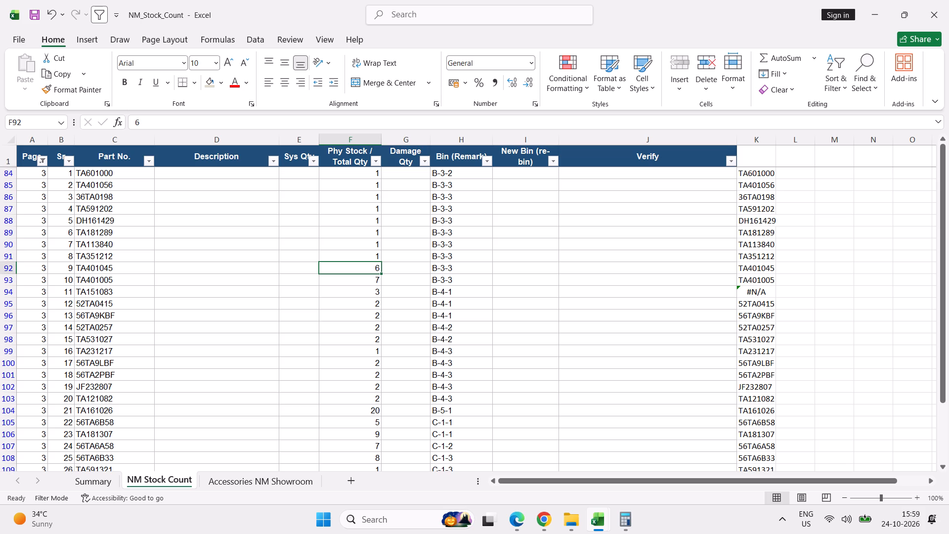
key("shift+space")
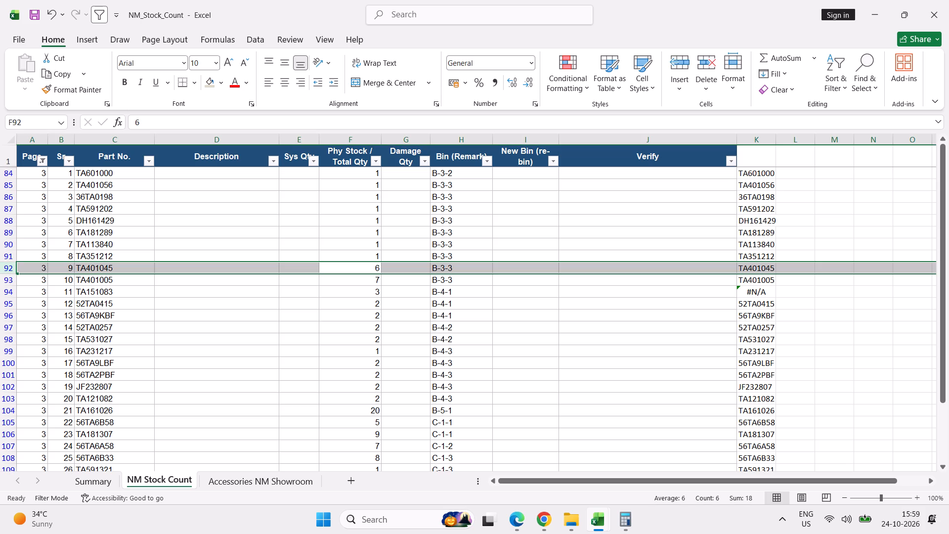
key("Right")
key("Down")
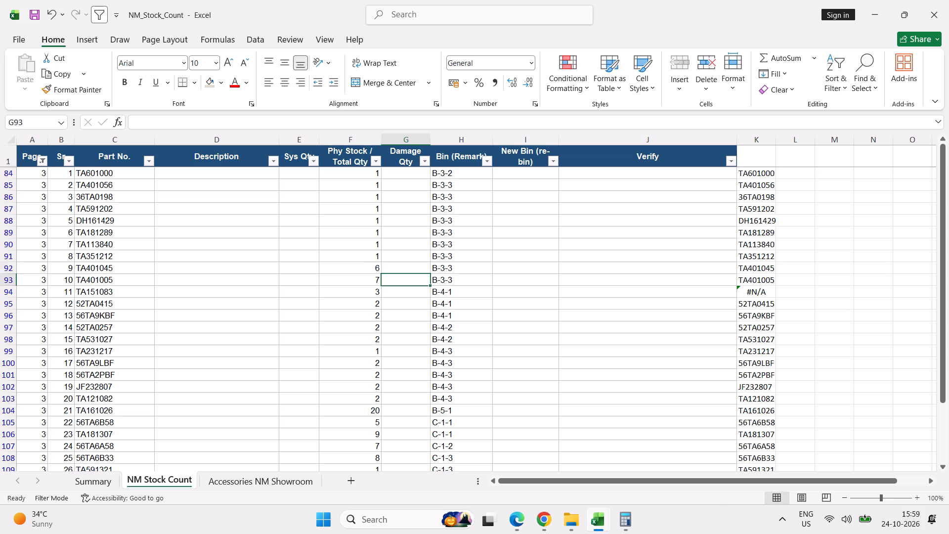
key("Left")
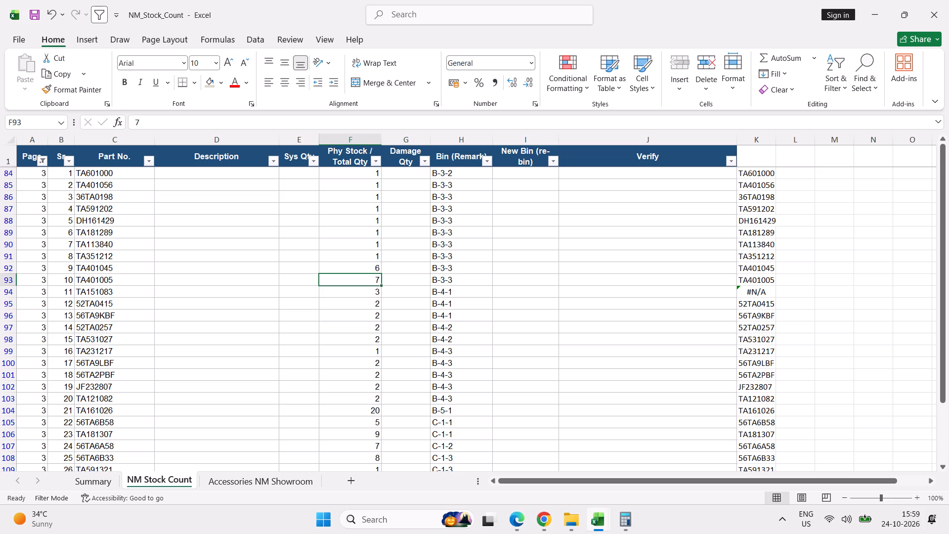
Continue checking the page 3 physical stock quantities from TA151083 to 56TA6A58.
key("Down")
key("Down")
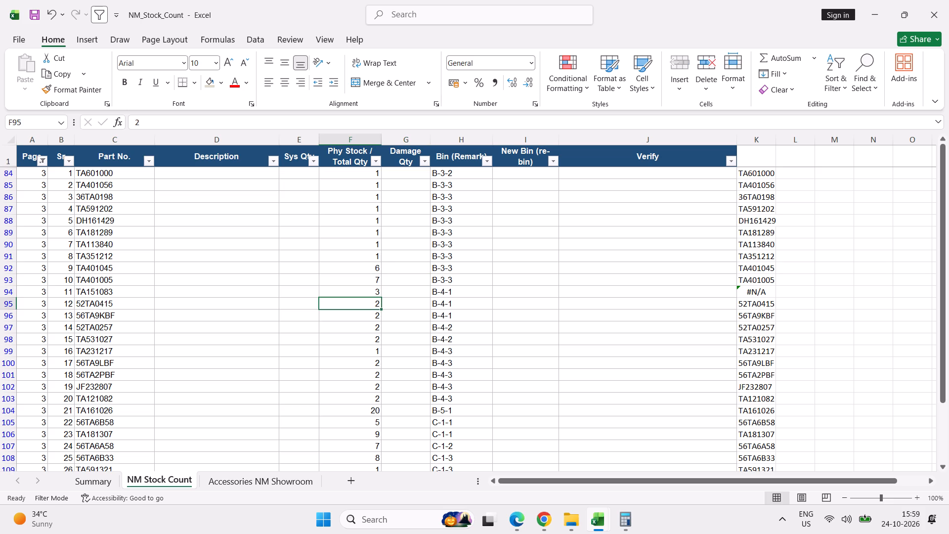
key("Down")
key("Down")
key("Down")
key("Down")
key("Down")
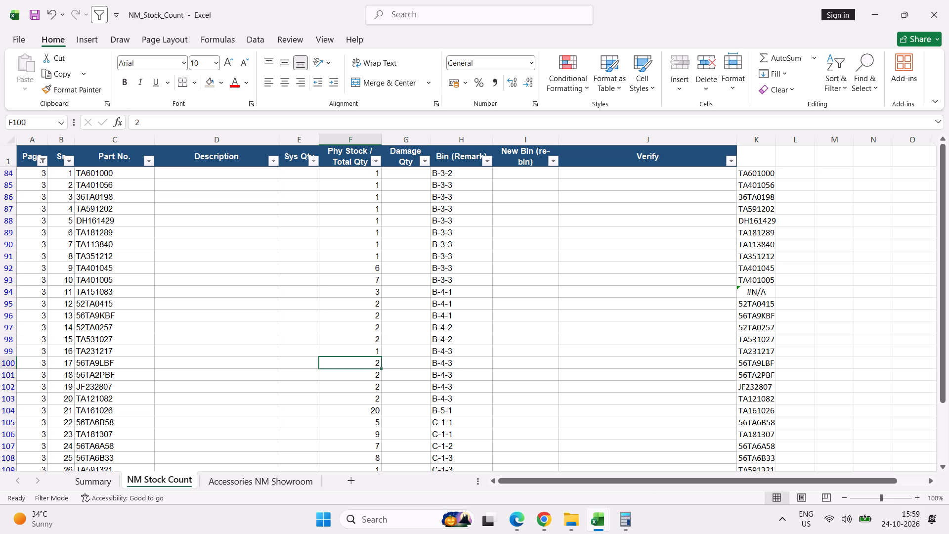
key("Down")
key("Down")
key("Down")
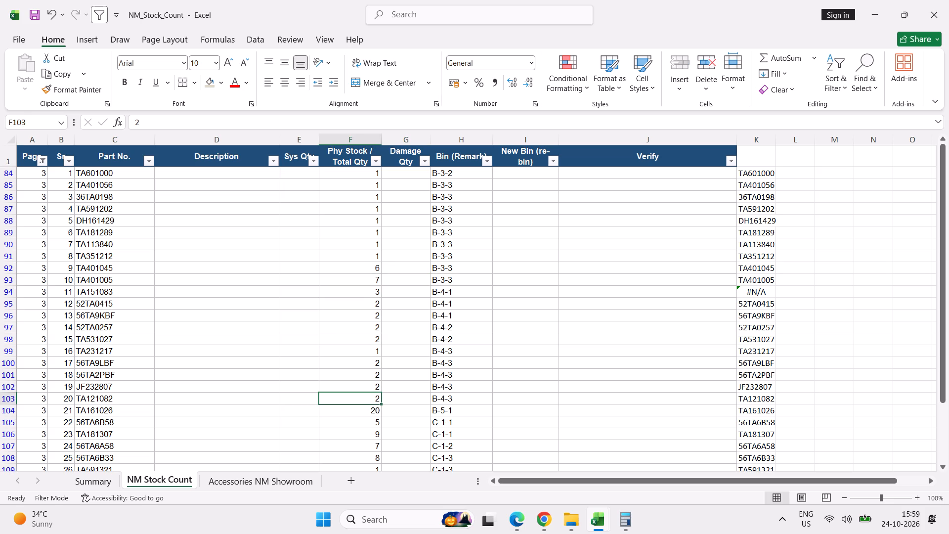
key("Down")
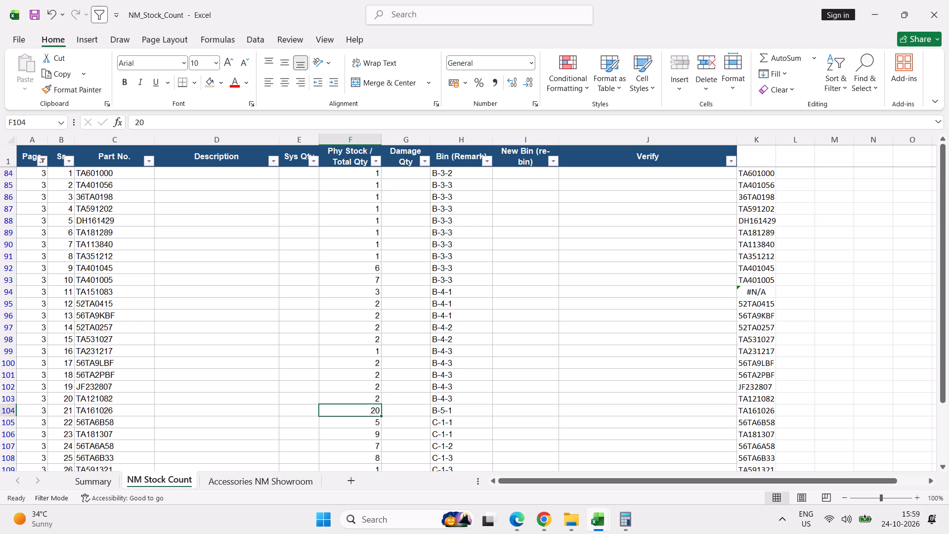
key("Down")
key("Down")
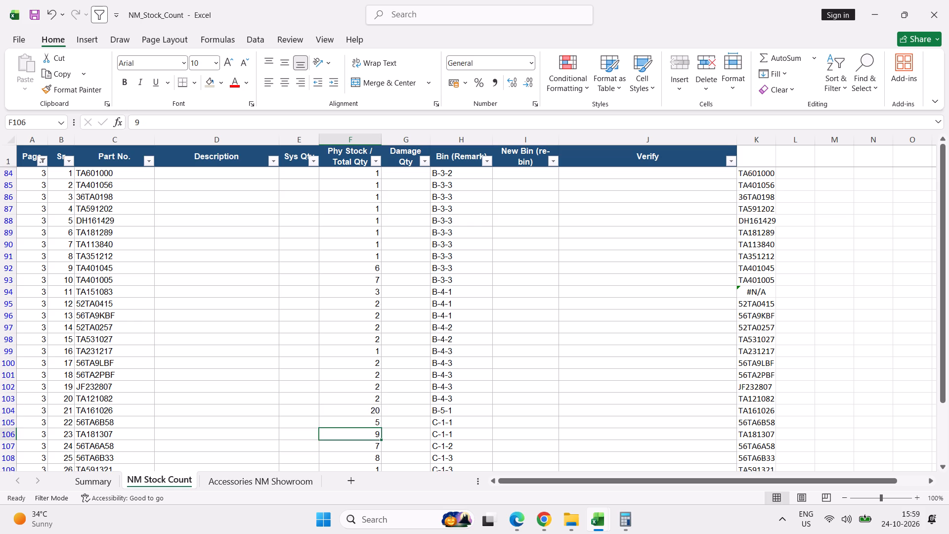
key("Down")
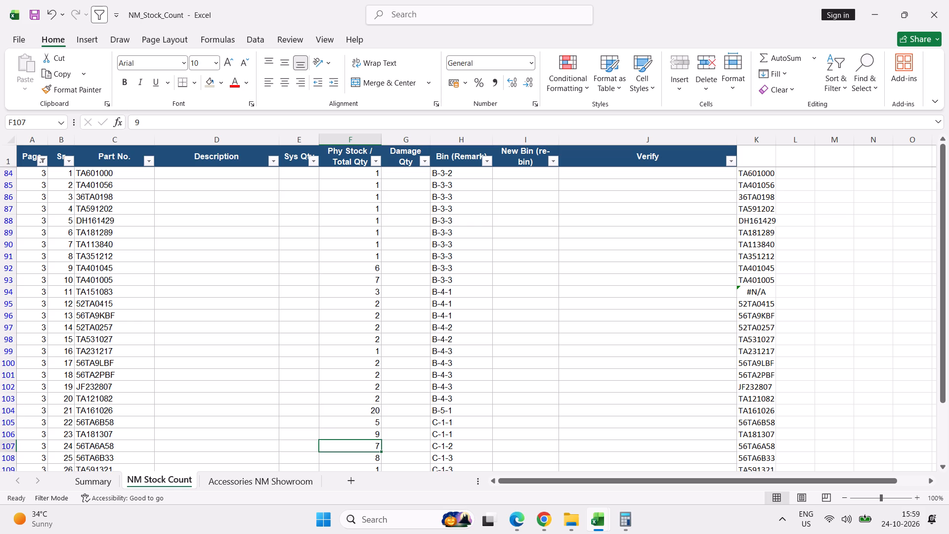
Set the physical stock quantity of part 56TA6B33 in bin C-1-3 to 9.
key("Down")
key("shift+space")
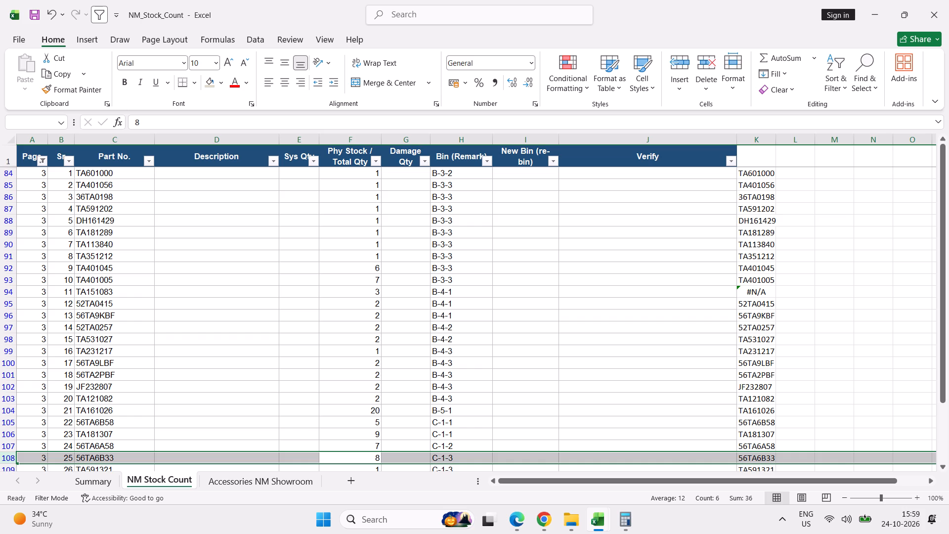
left_click(350, 462)
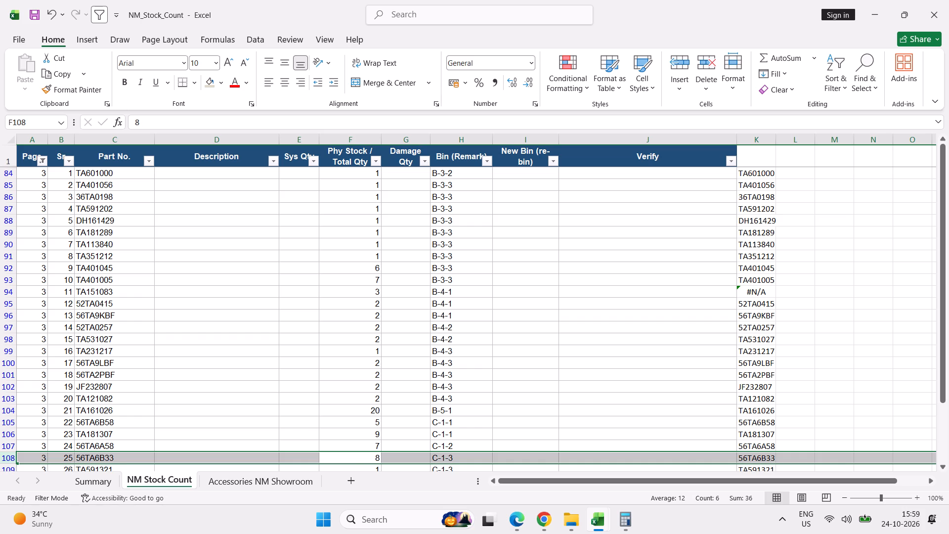
left_click(356, 459)
key("9")
key("Return")
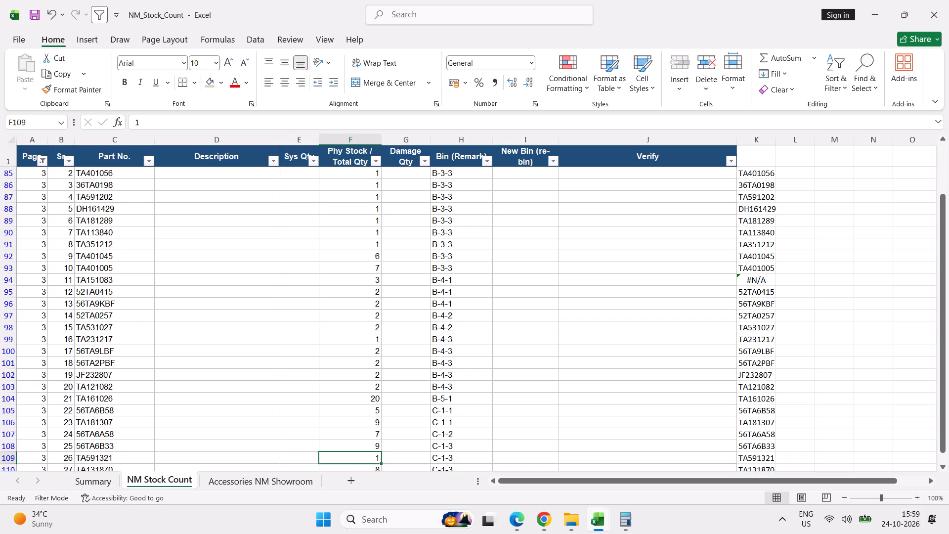
Check the remaining page 3 physical stock quantities from TA591321 down to TA181434.
key("Down")
key("Down")
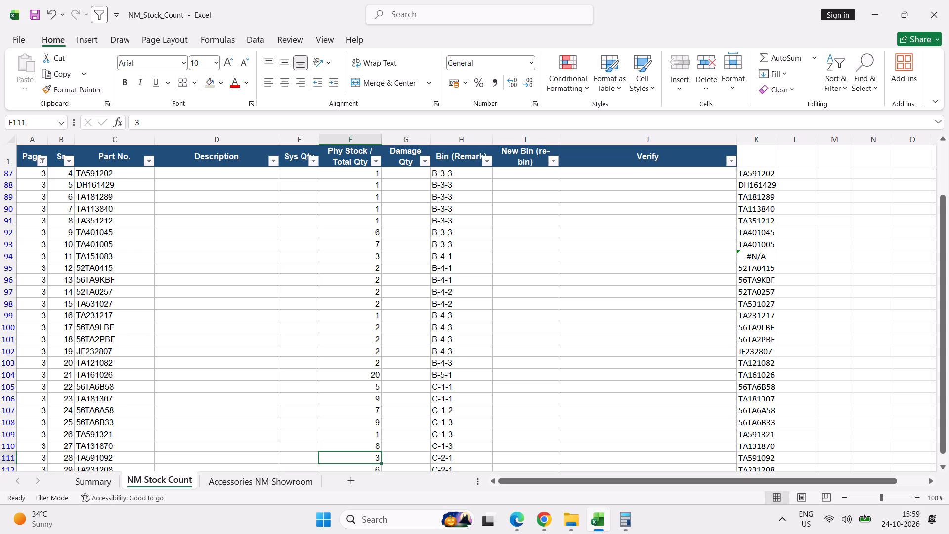
key("Down")
key("Down")
key("Down")
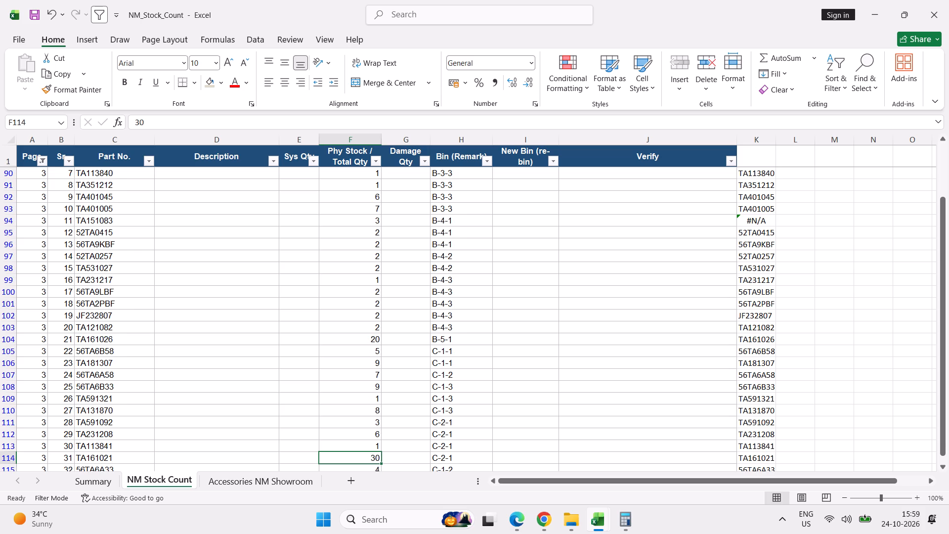
key("Down")
key("Down")
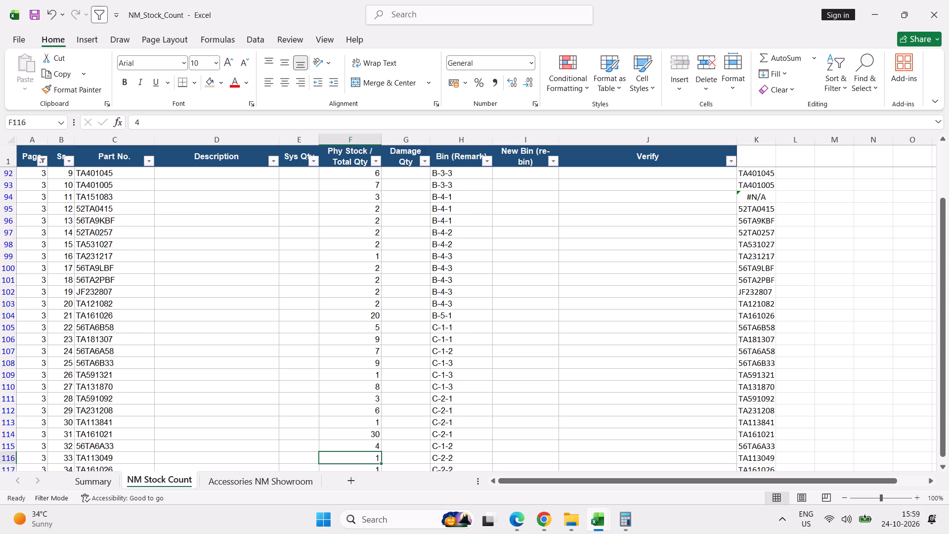
key("Down")
key("Down")
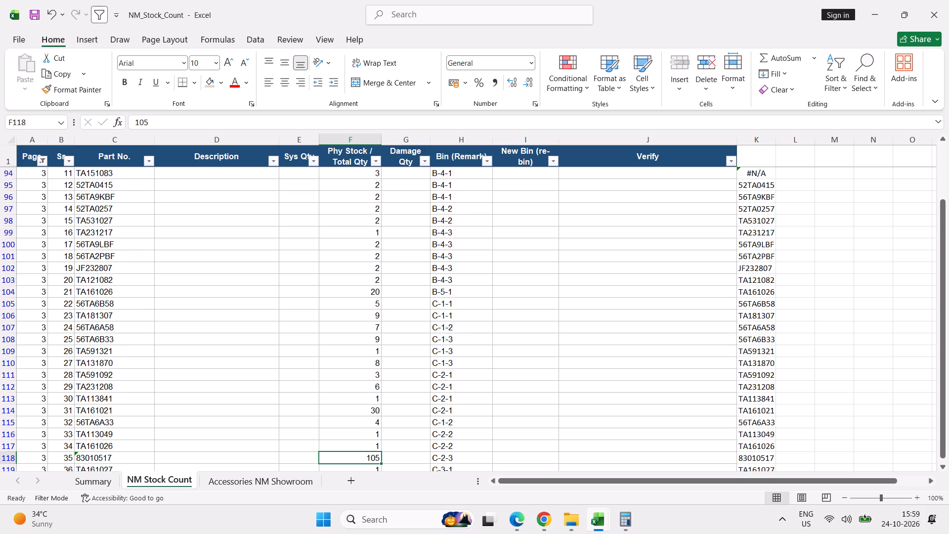
key("Down")
key("Down")
key("Down")
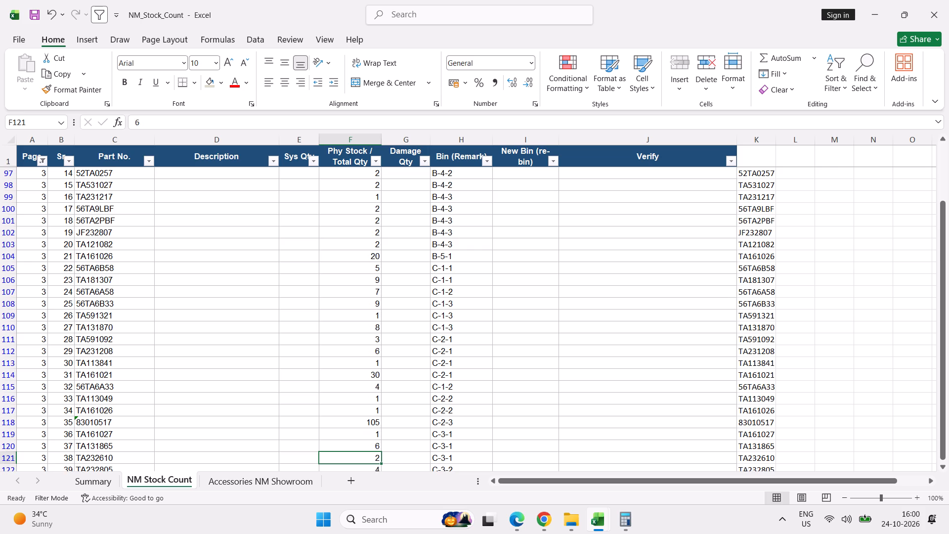
key("Down")
key("Down")
key("Down")
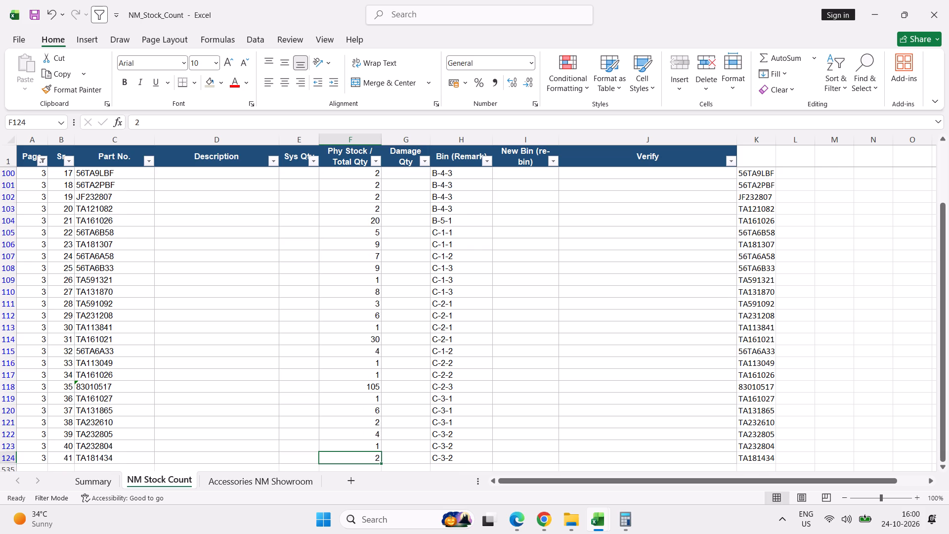
Save the NM_Stock_Count workbook.
key("ctrl+s")
Change the Page filter of the stock count to show only page 4.
left_click(44, 163)
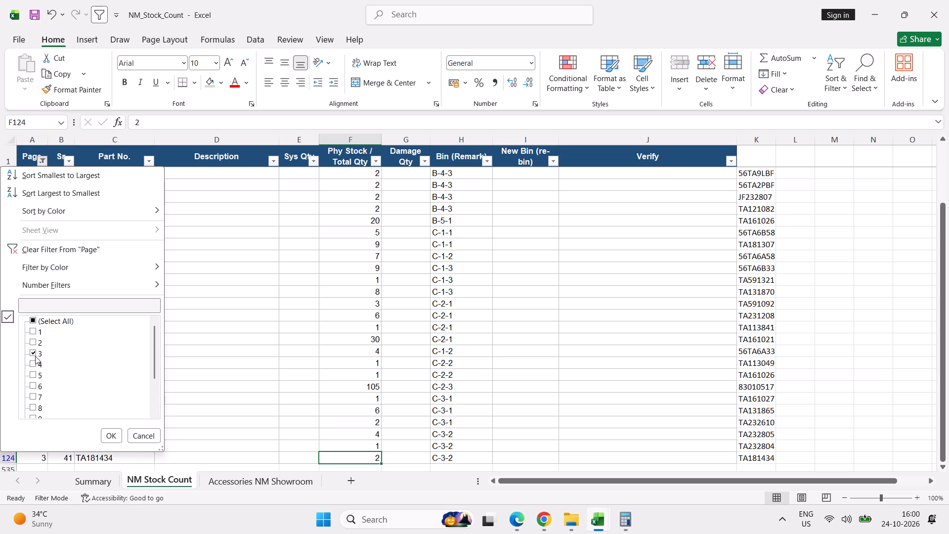
left_click(34, 354)
left_click(34, 364)
left_click(110, 438)
Select the row of the unmatched part 52TA0229 on page 4 for checking.
scroll(239, 332, "up", 7)
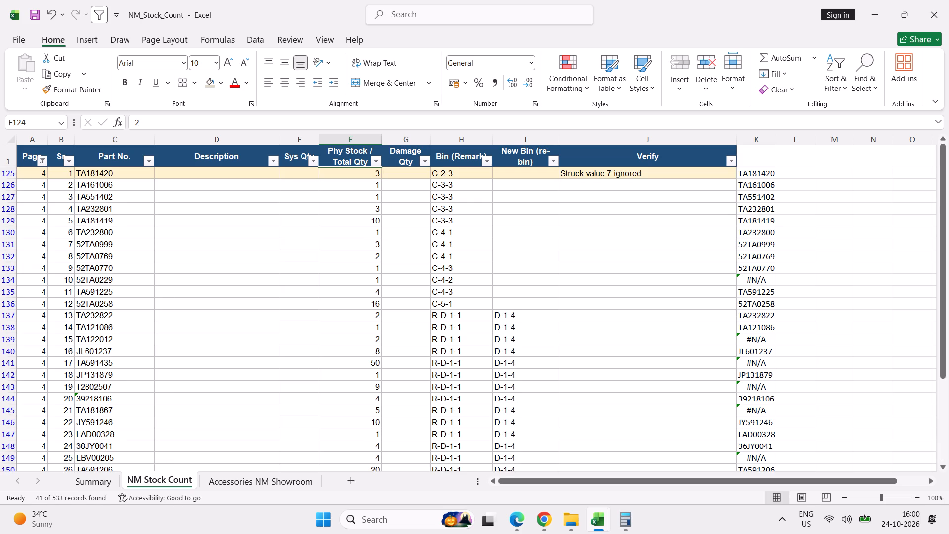
scroll(239, 332, "up", 6)
left_click(13, 282)
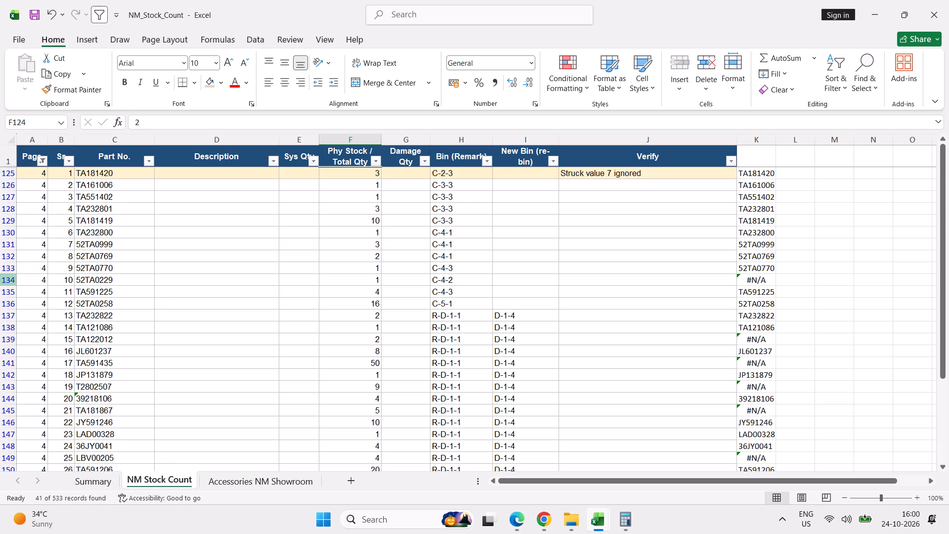
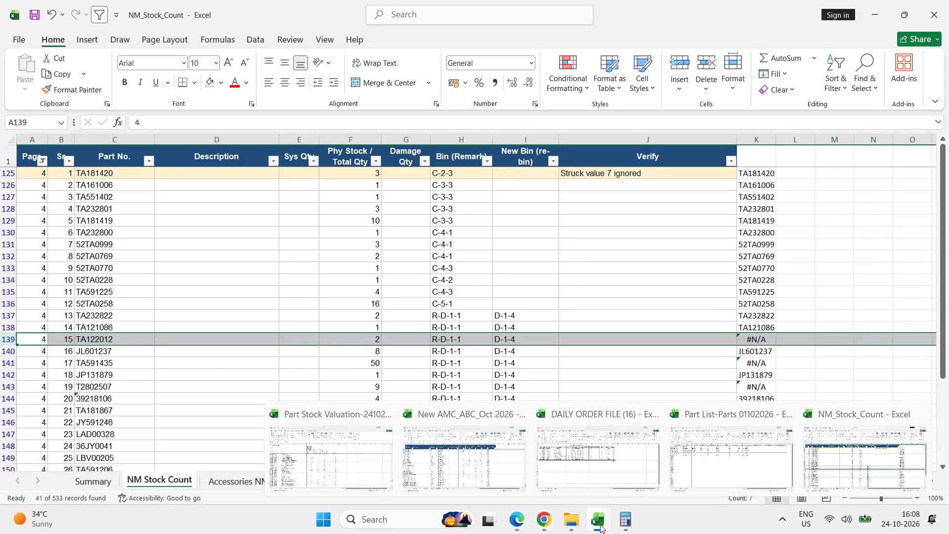
Switch to the Part Stock Valuation workbook and search the Part Code filter for 2012 to trace unmatched part TA122012.
left_click(371, 457)
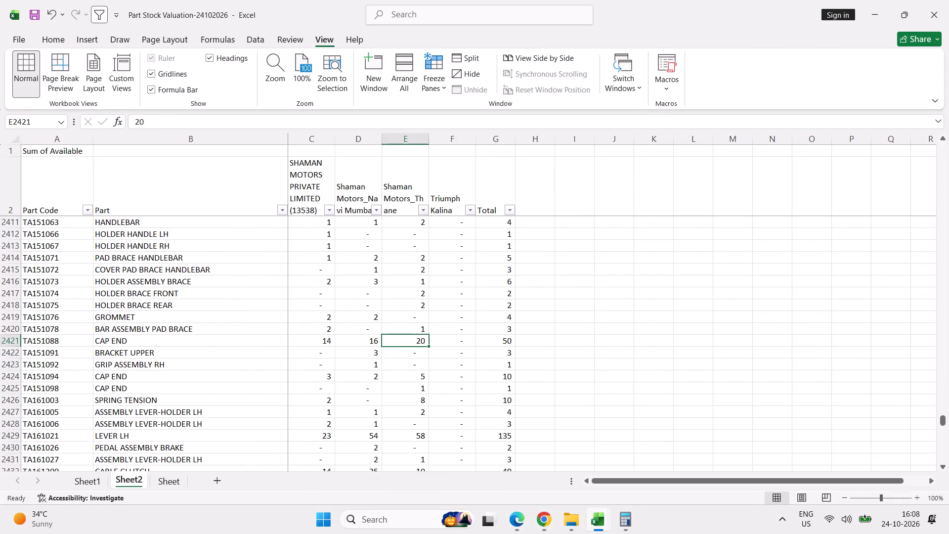
left_click(89, 207)
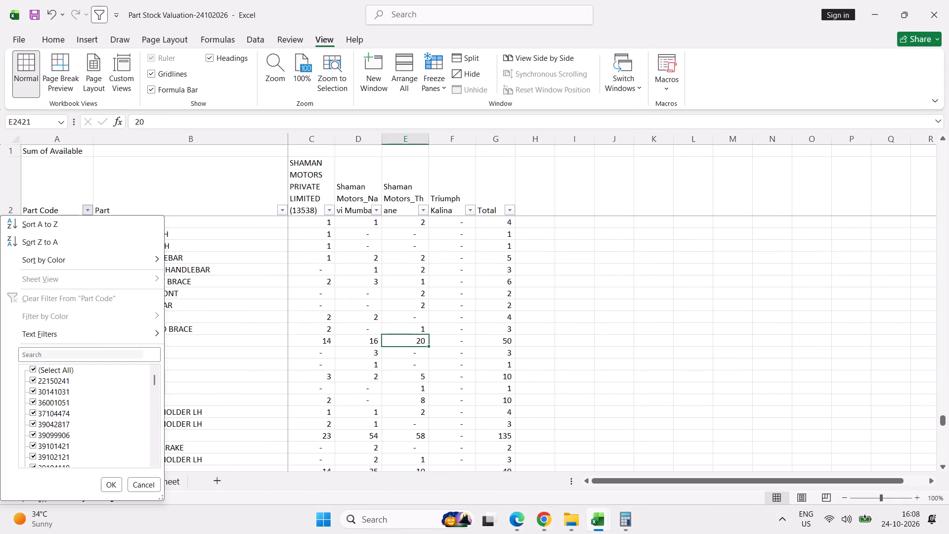
left_click(103, 358)
type("2012")
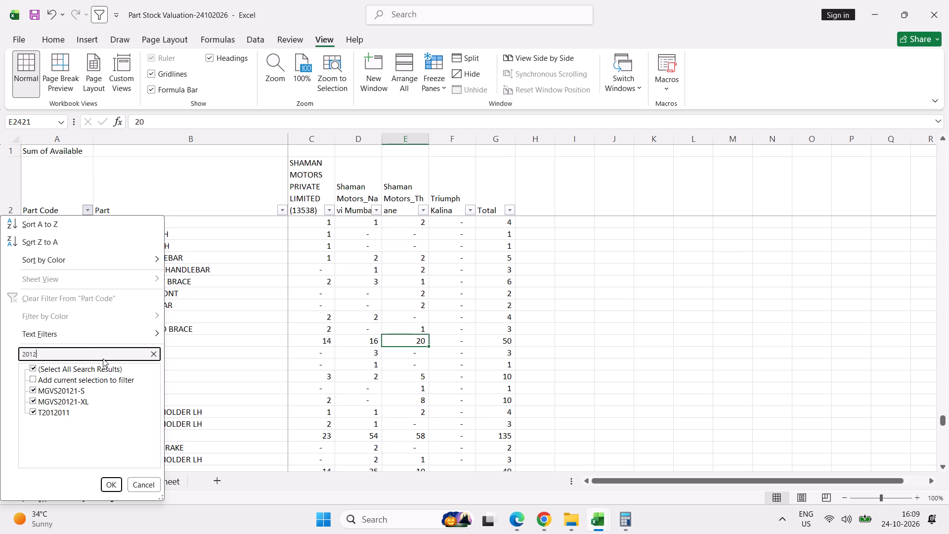
Search the Part Code filter for 220 instead and examine the listed codes for a match to TA122012, leaving the filter unapplied.
key("BackSpace")
key("BackSpace")
key("BackSpace")
key("BackSpace")
type("220")
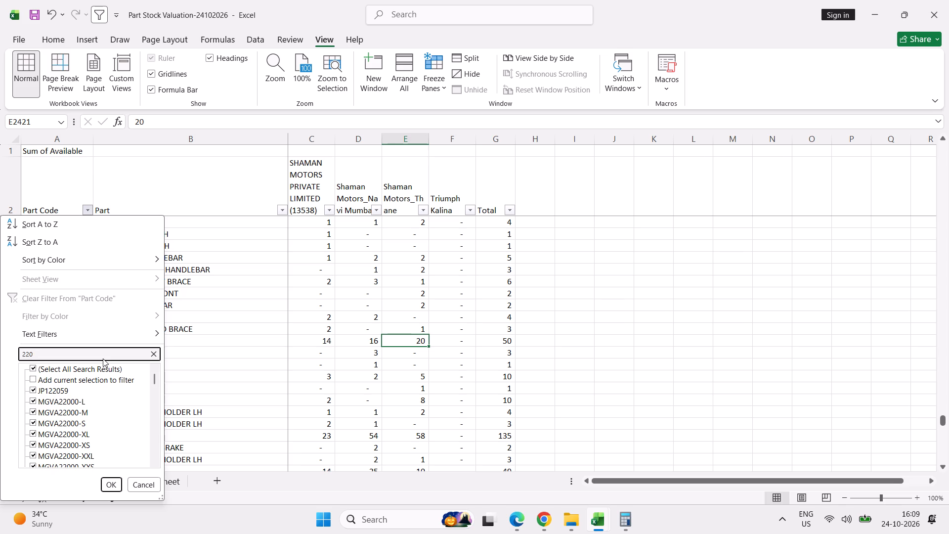
key("Down")
key("Down")
key("Down")
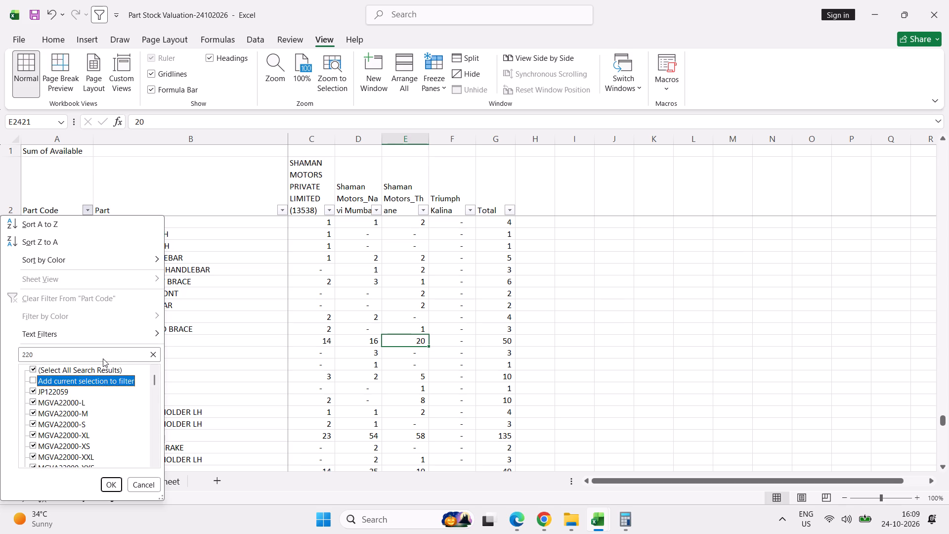
key("Down")
key("Down")
key("Down")
key("Down")
key("Down")
key("Down")
key("Down")
key("Down")
key("Down")
key("Down")
key("Down")
key("Down")
key("Down")
key("Down")
key("Down")
key("Down")
key("Down")
key("Down")
key("Down")
key("Down")
key("Down")
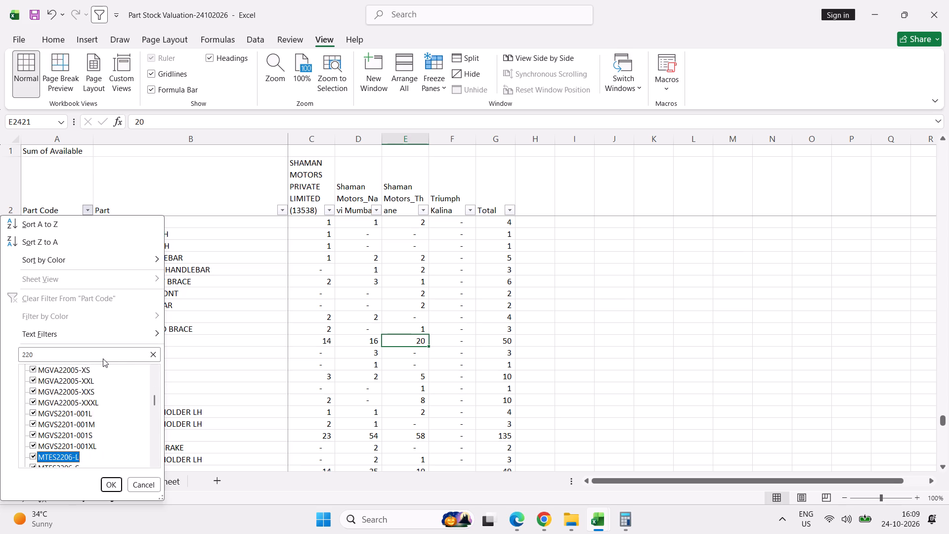
key("Up")
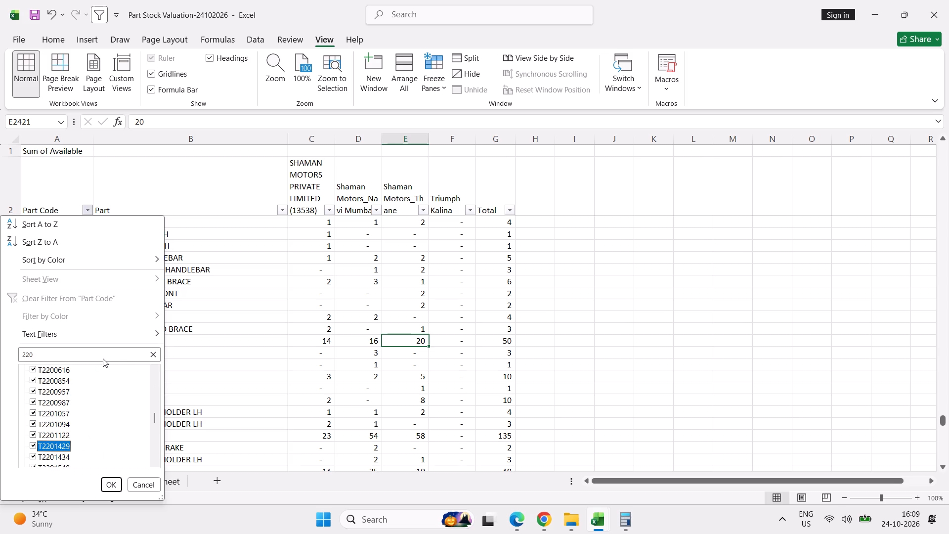
key("Up")
key("Up")
key("Up")
key("Up")
key("Up")
key("Up")
key("Up")
key("Up")
key("Up")
key("Up")
key("Up")
key("Up")
key("Up")
key("Up")
key("Up")
key("Up")
key("Up")
key("Up")
key("Up")
key("Up")
key("Down")
key("Down")
key("Down")
key("Down")
key("Down")
key("Down")
key("Down")
key("Down")
key("Down")
key("Down")
key("Down")
key("Down")
key("Down")
key("Down")
key("Down")
key("Down")
key("Down")
key("Down")
key("Down")
key("Down")
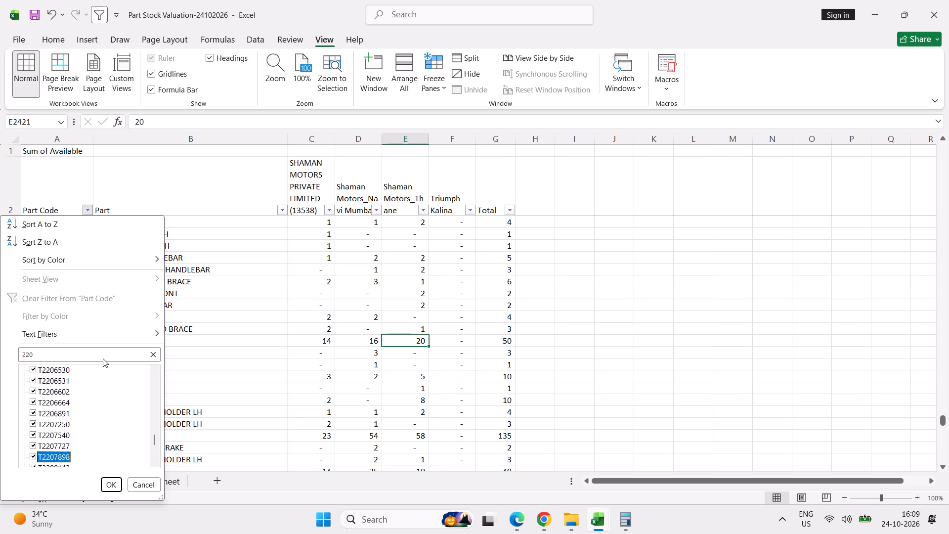
key("Up")
key("Up")
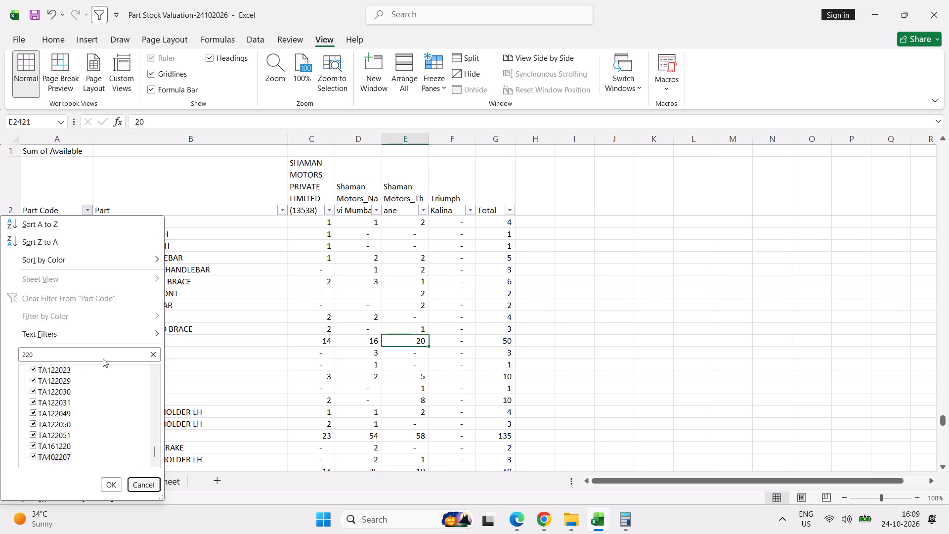
key("Up")
key("Up")
key("Up")
key("Down")
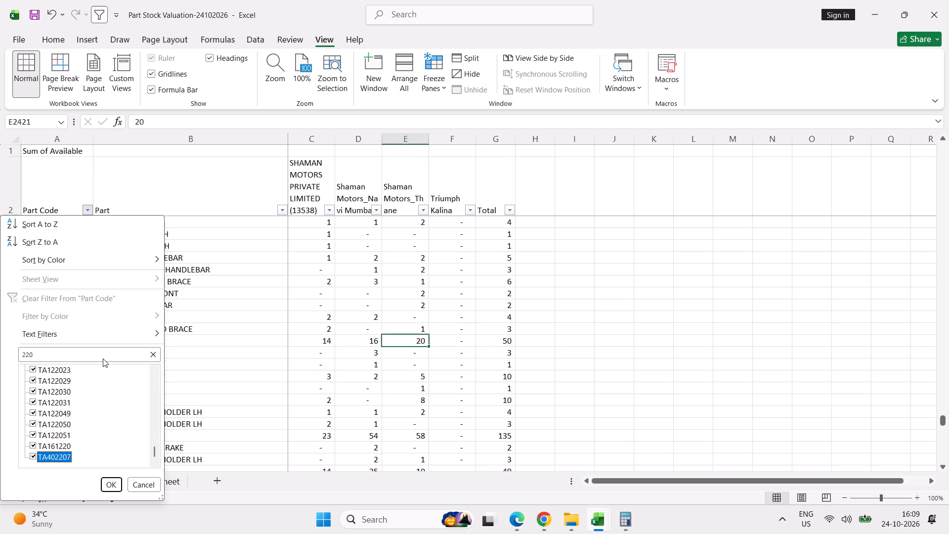
key("Up")
key("Up")
key("Up")
key("Up")
key("Up")
key("Up")
key("Up")
key("Up")
key("Up")
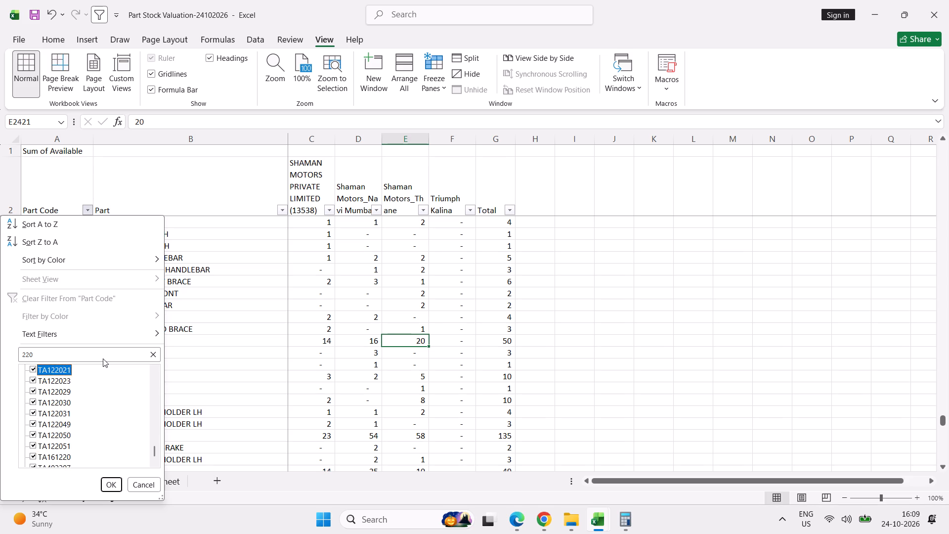
key("Up")
key("Up")
key("Up")
key("Up")
key("Up")
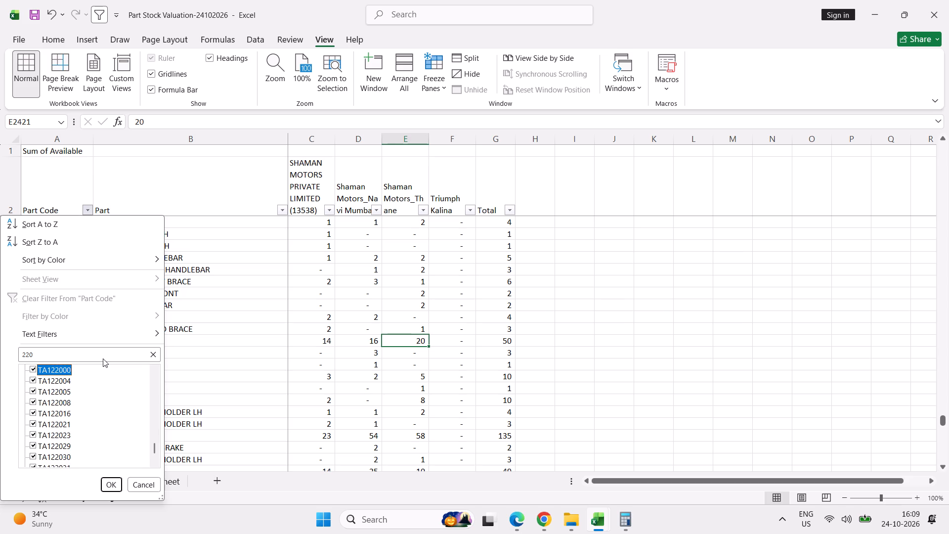
key("Up")
key("Up")
key("Escape")
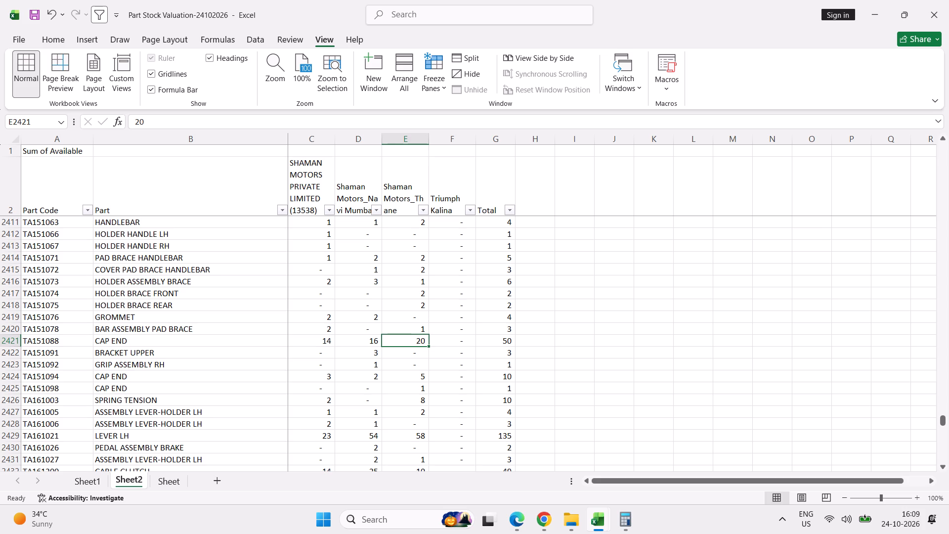
Filter the Part Code column to the codes containing ta1220.
left_click(89, 206)
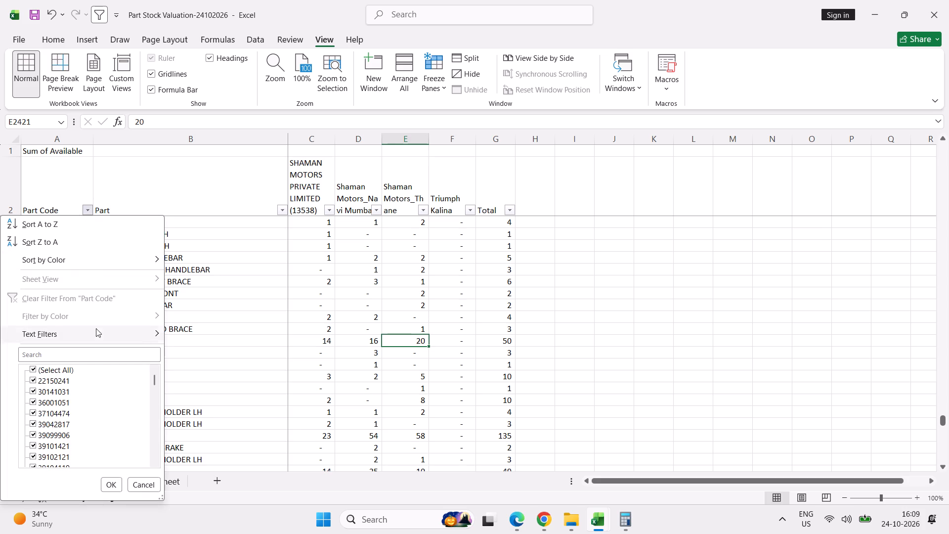
left_click(94, 359)
left_click(97, 354)
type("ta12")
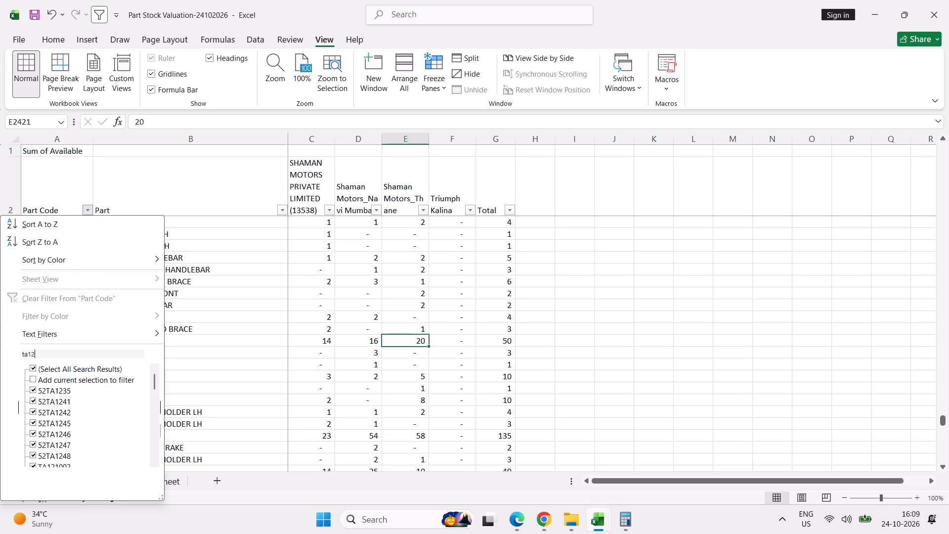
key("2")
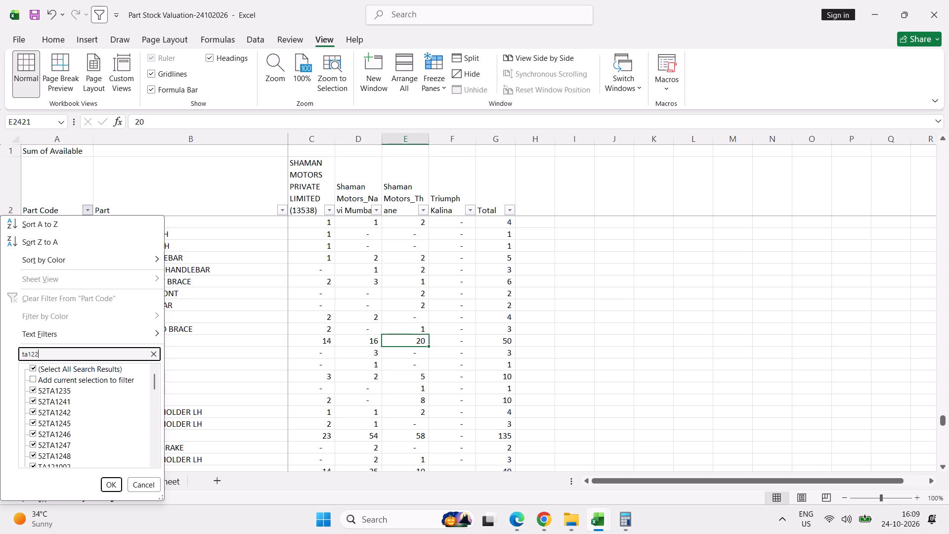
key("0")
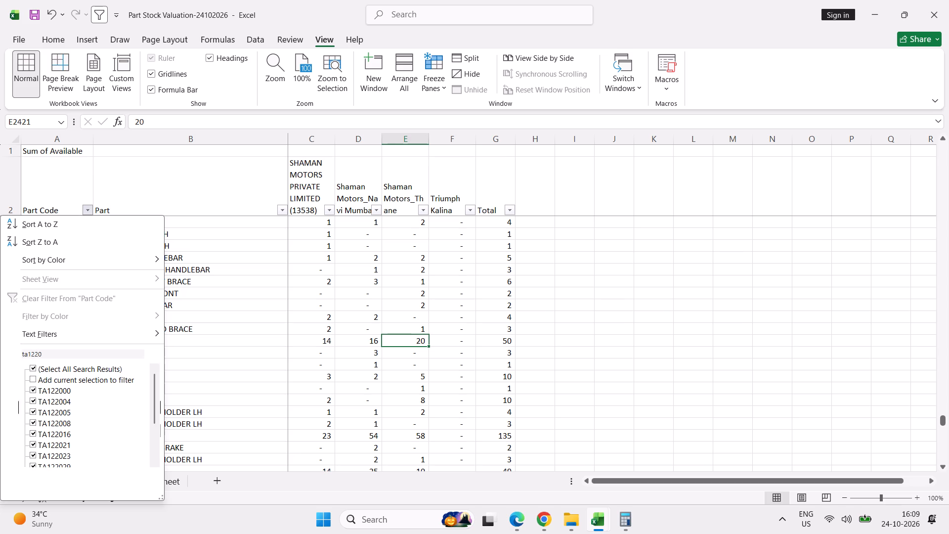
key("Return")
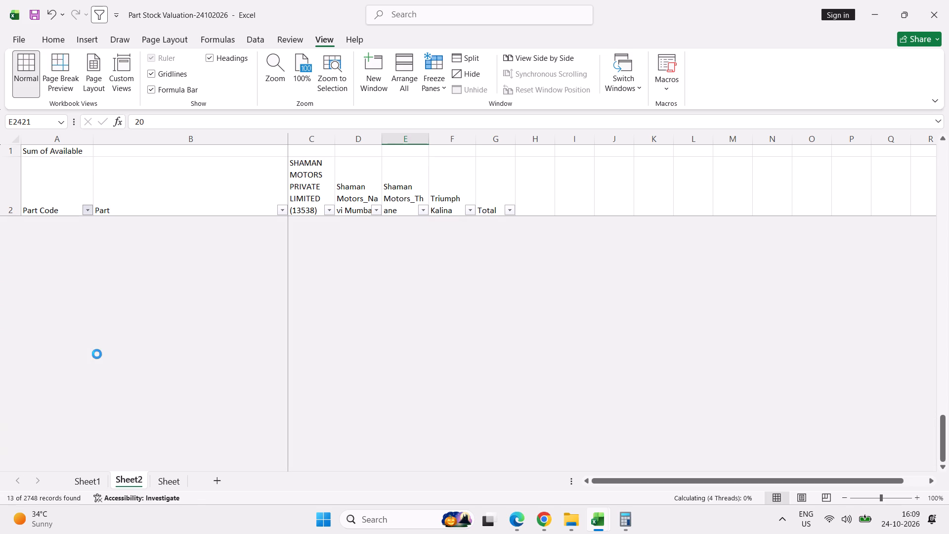
Examine the filtered TA1220 part codes and their stock for a likely match to TA122012.
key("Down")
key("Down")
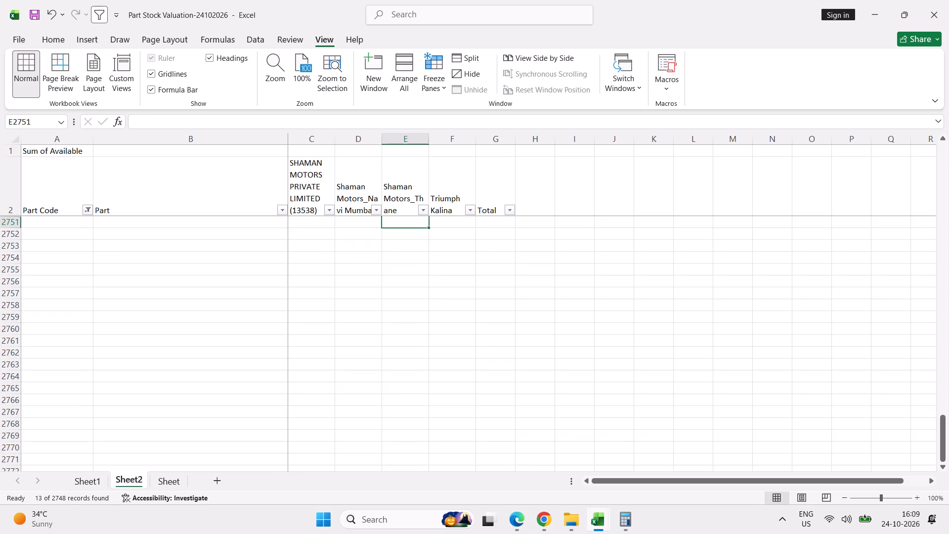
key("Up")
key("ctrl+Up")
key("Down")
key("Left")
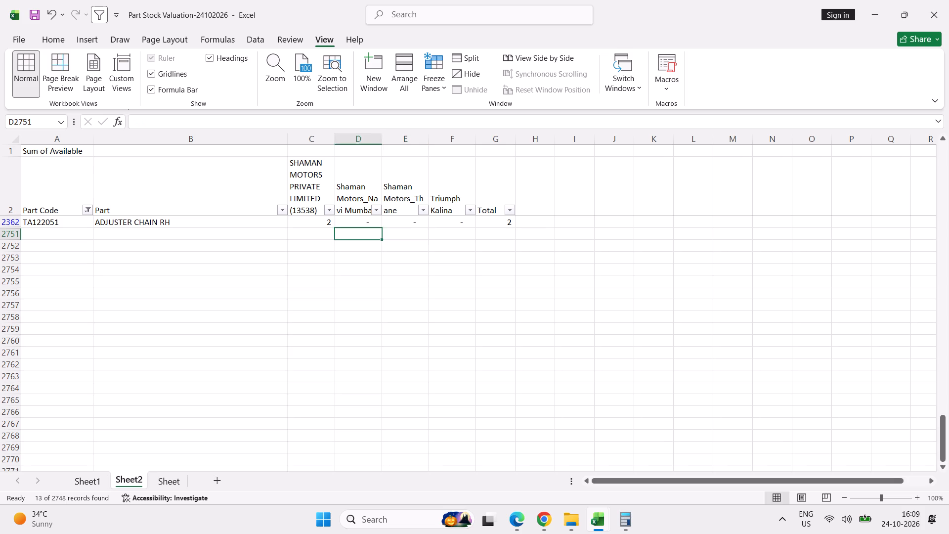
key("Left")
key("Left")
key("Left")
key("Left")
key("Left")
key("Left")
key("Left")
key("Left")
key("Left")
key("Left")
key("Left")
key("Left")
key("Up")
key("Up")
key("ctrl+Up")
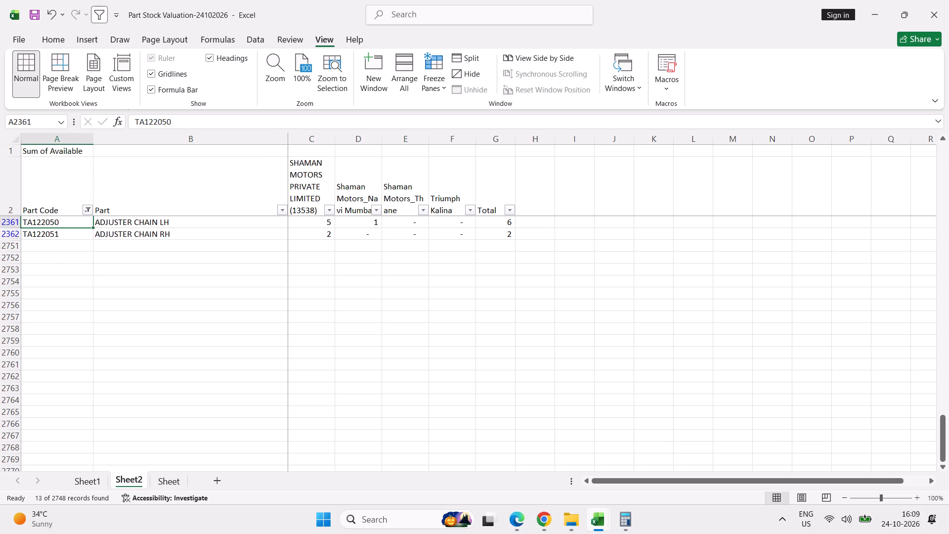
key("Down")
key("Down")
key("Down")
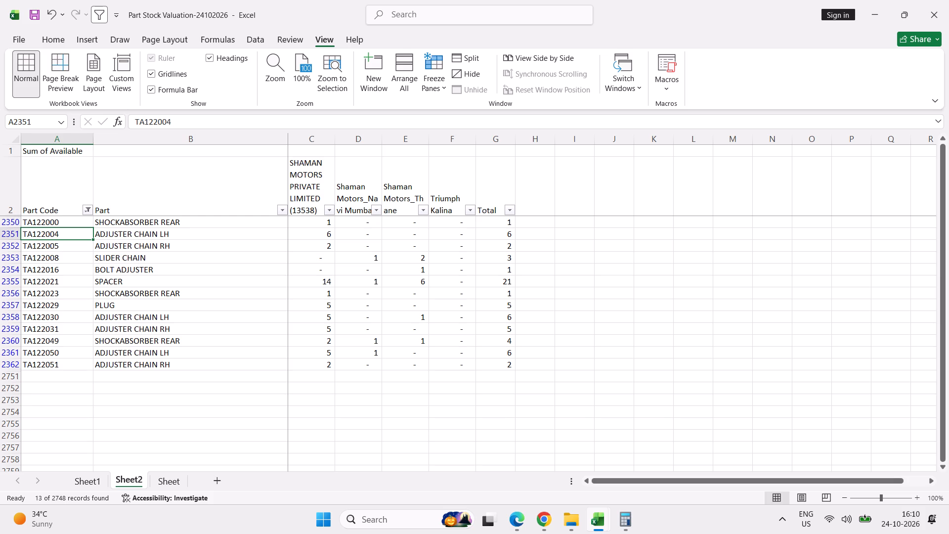
Remove the filter from the stock valuation table on Sheet2.
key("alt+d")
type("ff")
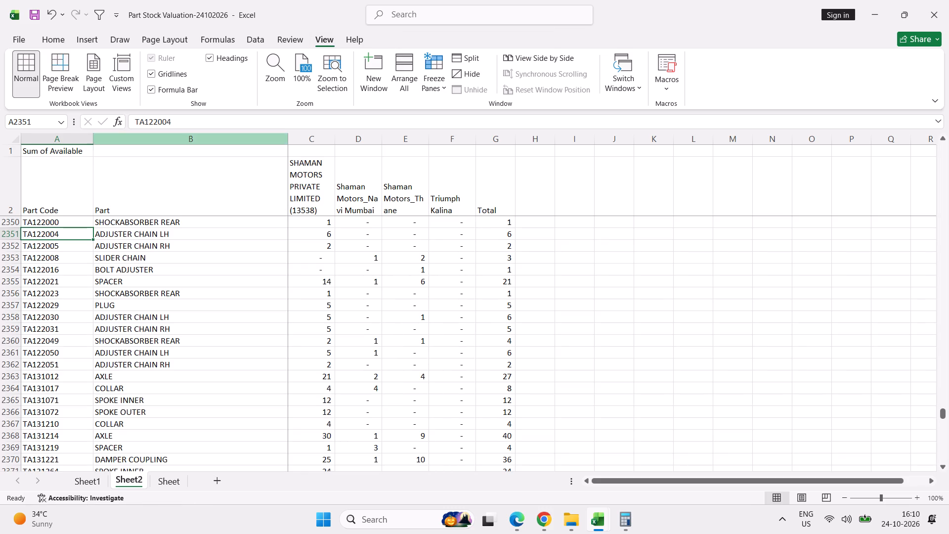
Insert a column before the Part column and fill it with a copy of the Part Code column.
left_click(150, 137)
key("ctrl+plus")
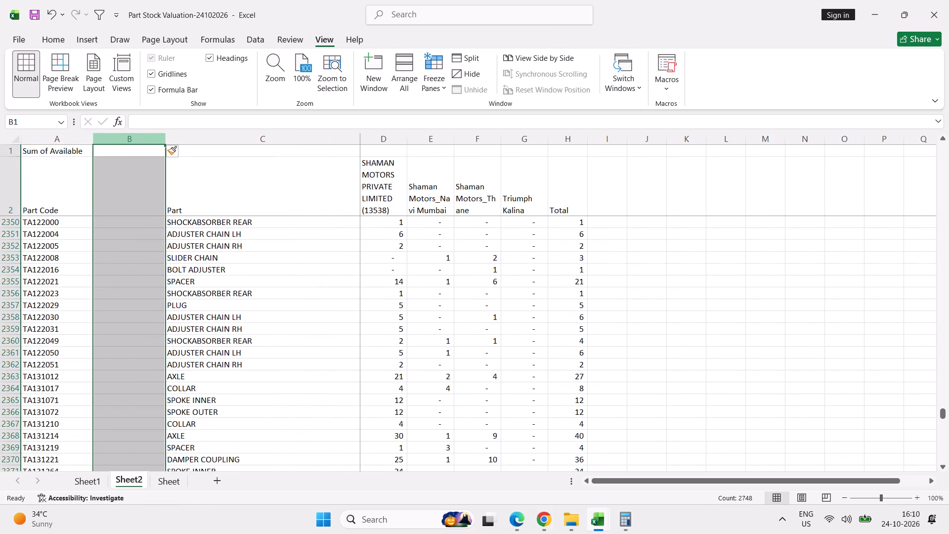
key("ctrl+r")
Apply a filter across the header row from the first Part Code column to Total.
left_click(47, 197)
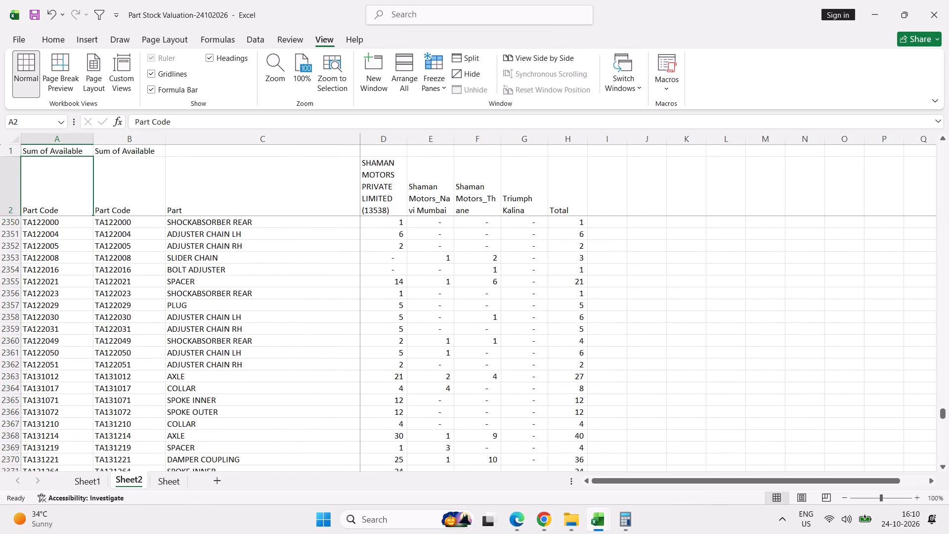
left_click(575, 184, "shift")
type("dff")
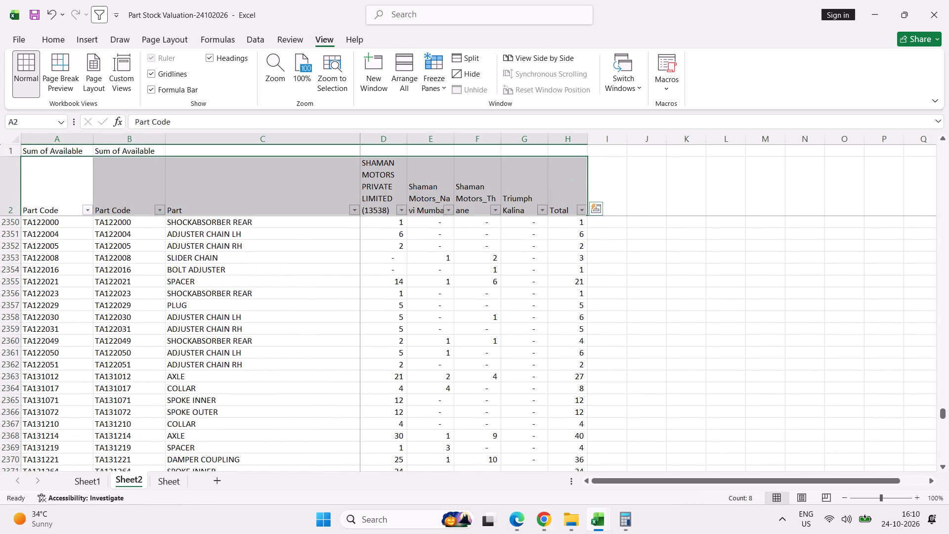
Filter the original Part Code column to codes beginning with ta.
left_click(90, 210)
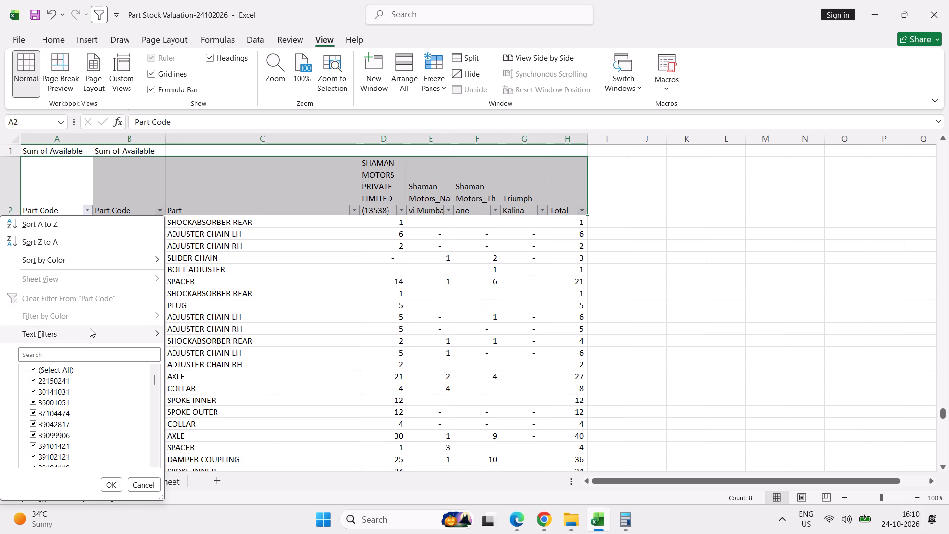
left_click(203, 367)
key("t")
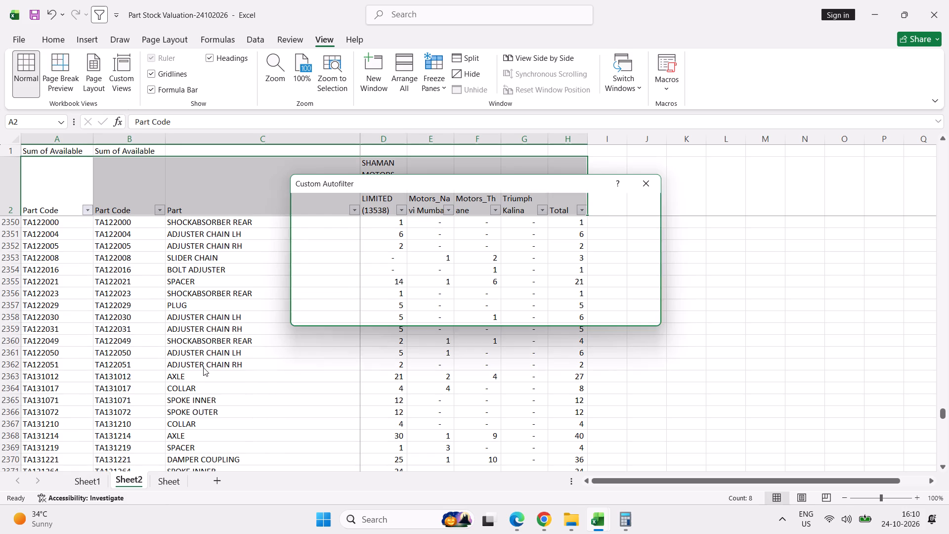
key("a")
key("Return")
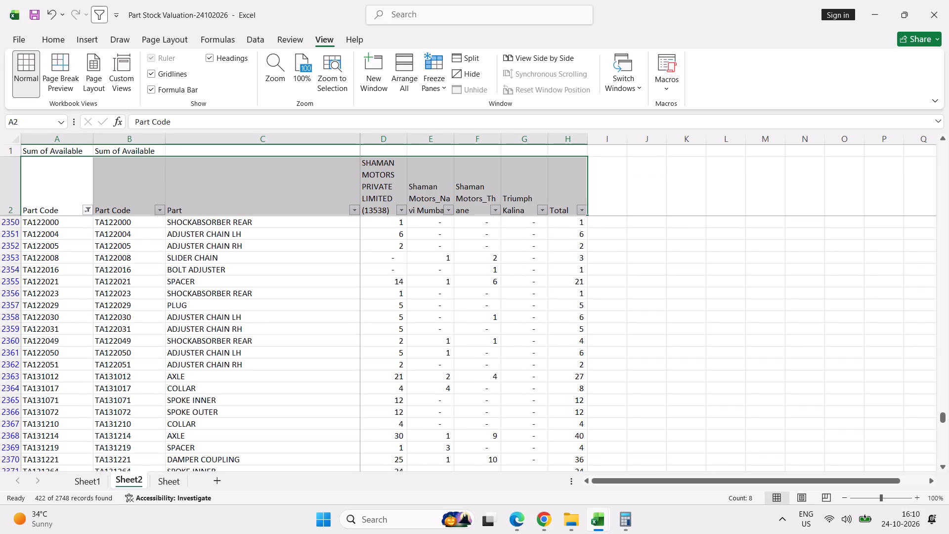
Filter the duplicate Part Code column to codes ending with 12 and look through the matching parts.
left_click(159, 208)
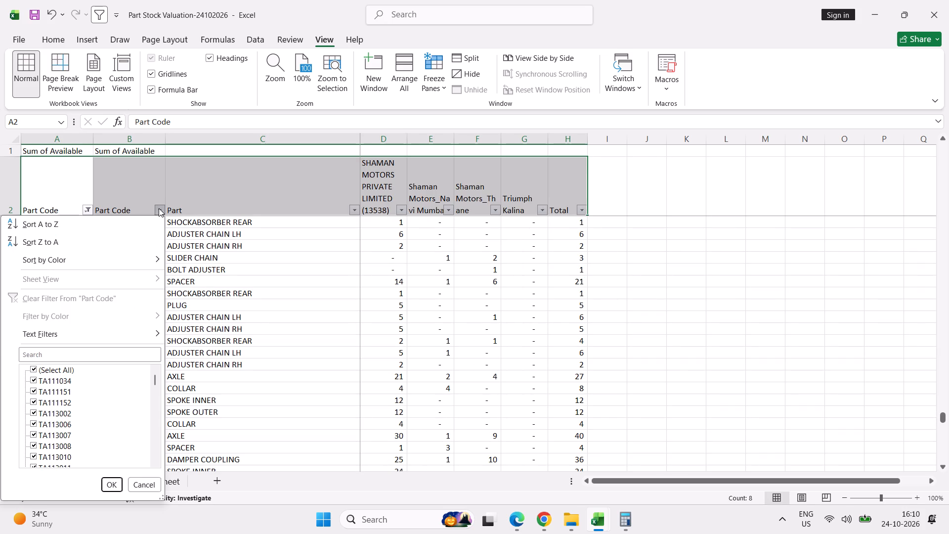
left_click(150, 335)
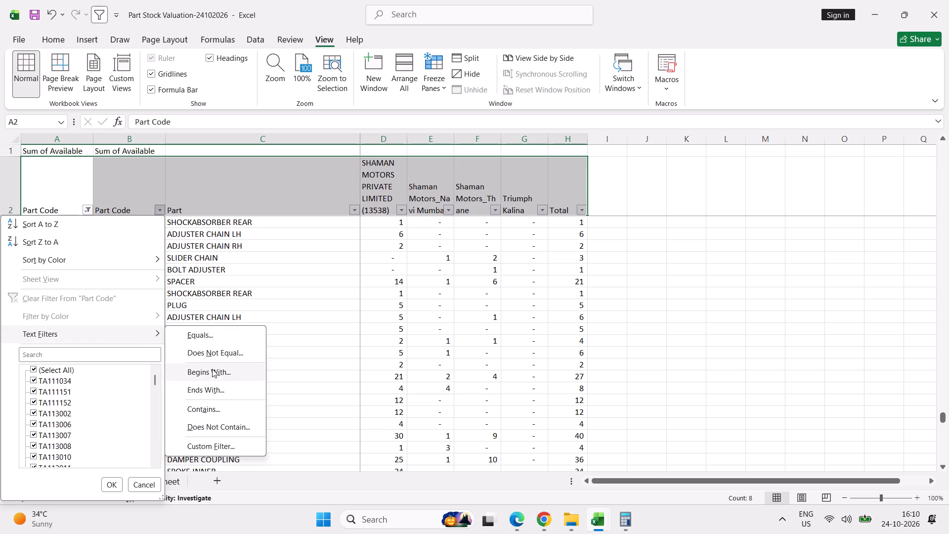
left_click(216, 389)
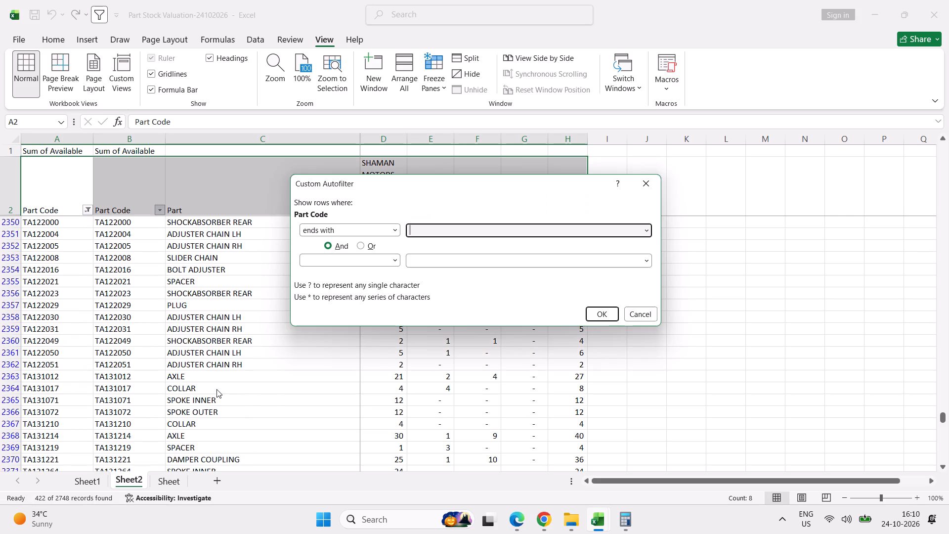
type("12")
key("Return")
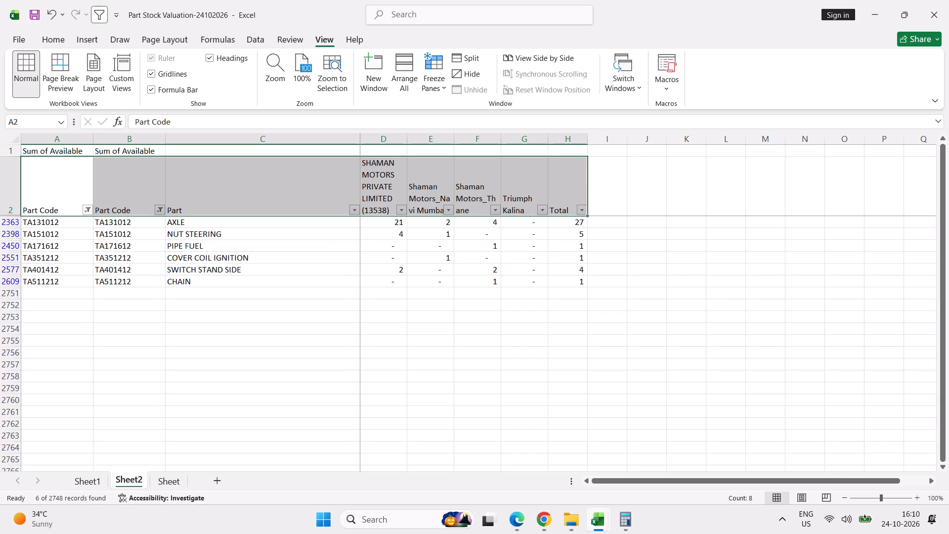
key("Down")
key("Down")
key("Up")
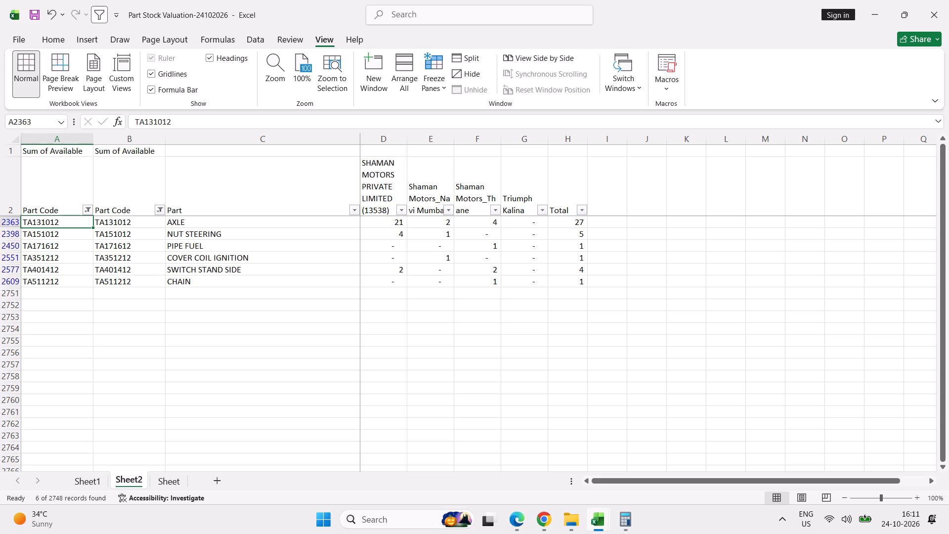
Reset the duplicate Part Code column's filter so that it includes all codes.
left_click(162, 213)
left_click(65, 375)
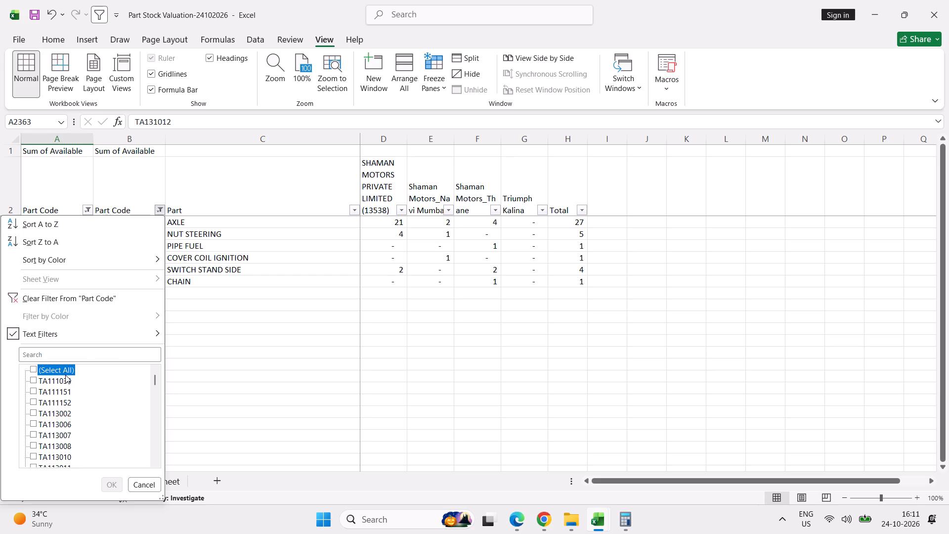
left_click(115, 486)
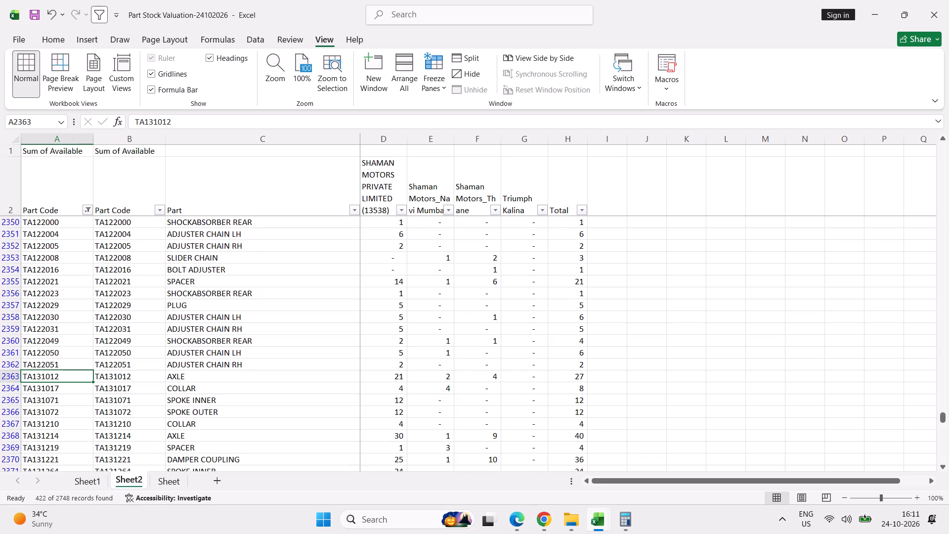
Narrow the original Part Code column's filter to codes beginning with ta122.
left_click(87, 211)
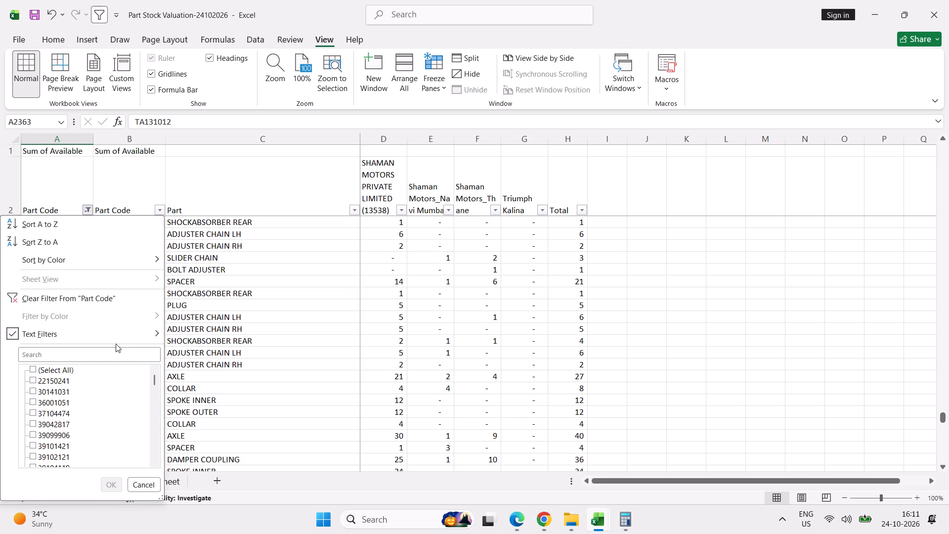
left_click(187, 366)
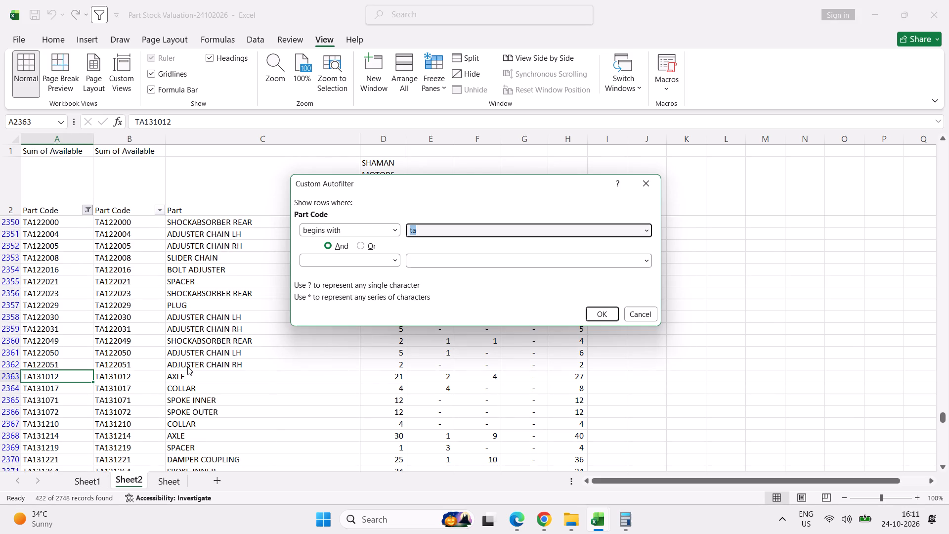
key("Right")
type("12")
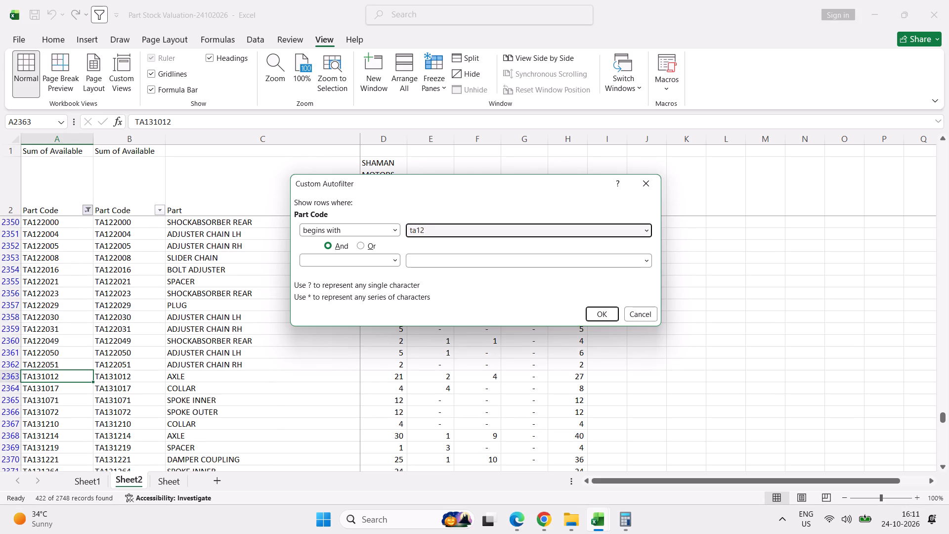
key("2")
key("Return")
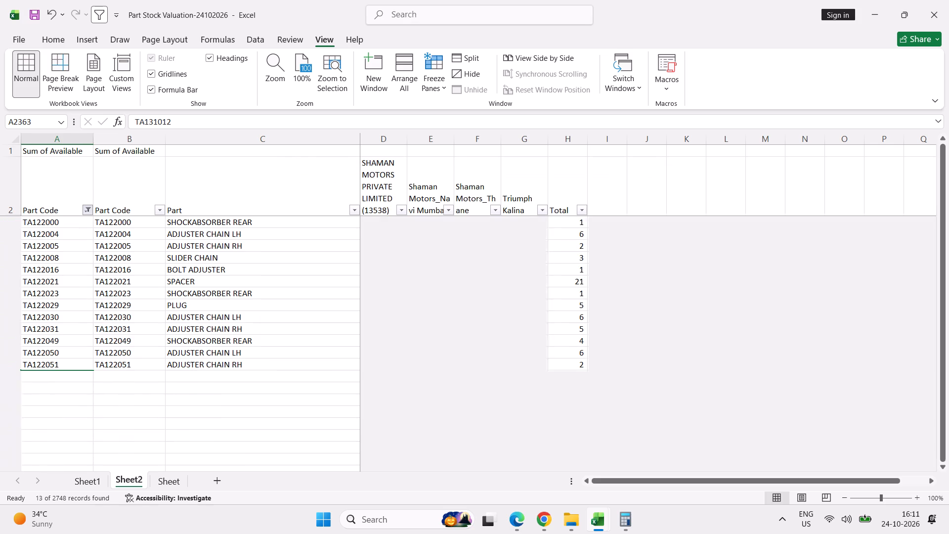
Look through the filtered codes, copy part code TA122021 for the spacer, and switch to the NM_Stock_Count workbook.
key("Up")
key("Down")
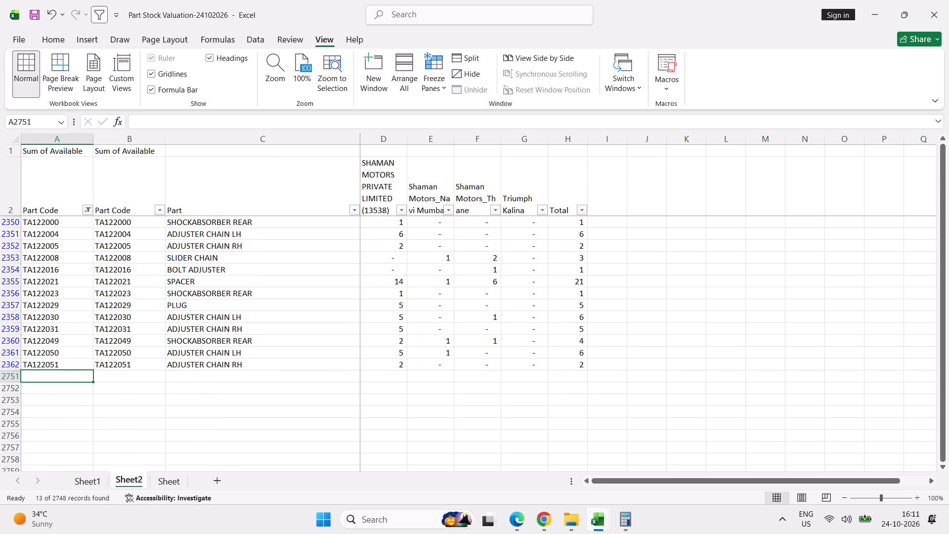
key("Up")
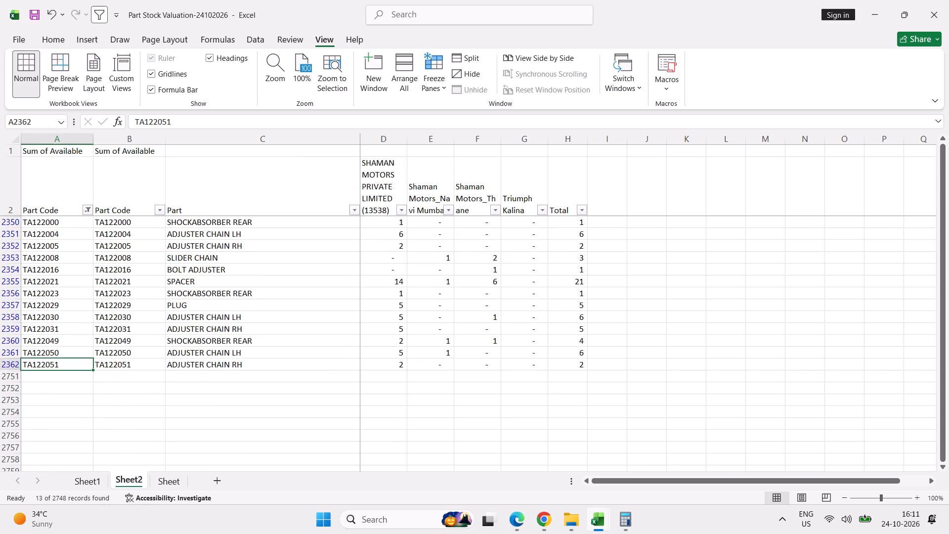
key("Up")
key("Up")
key("Up")
key("Up")
key("Up")
key("Up")
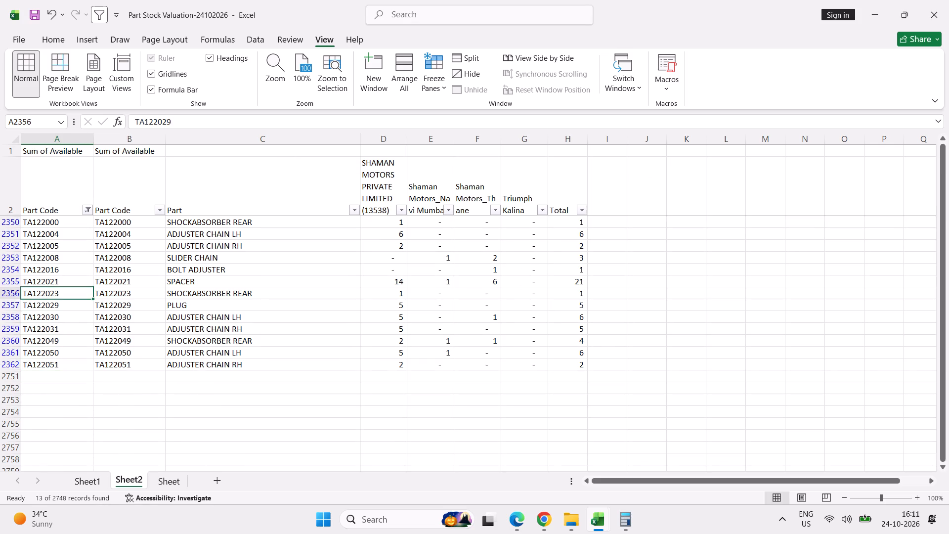
key("Up")
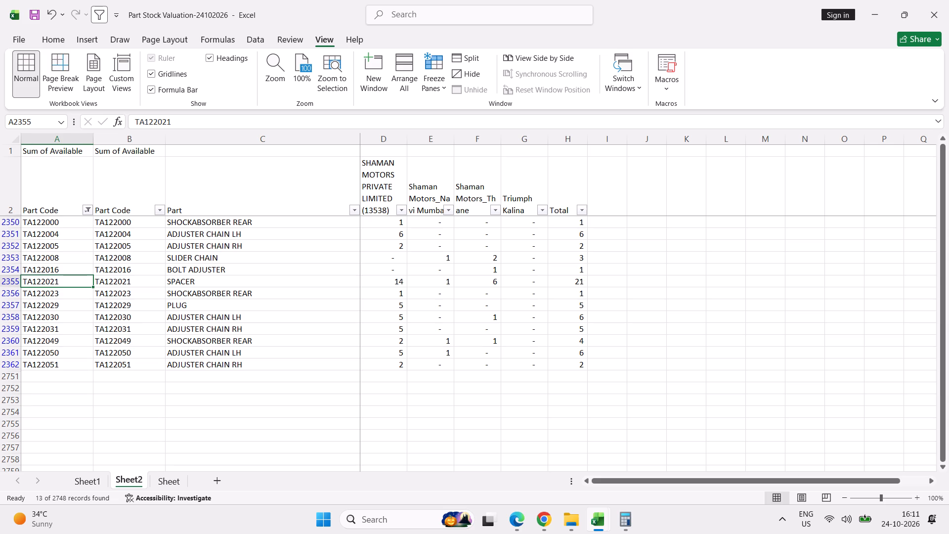
key("ctrl+c")
key("alt+Tab")
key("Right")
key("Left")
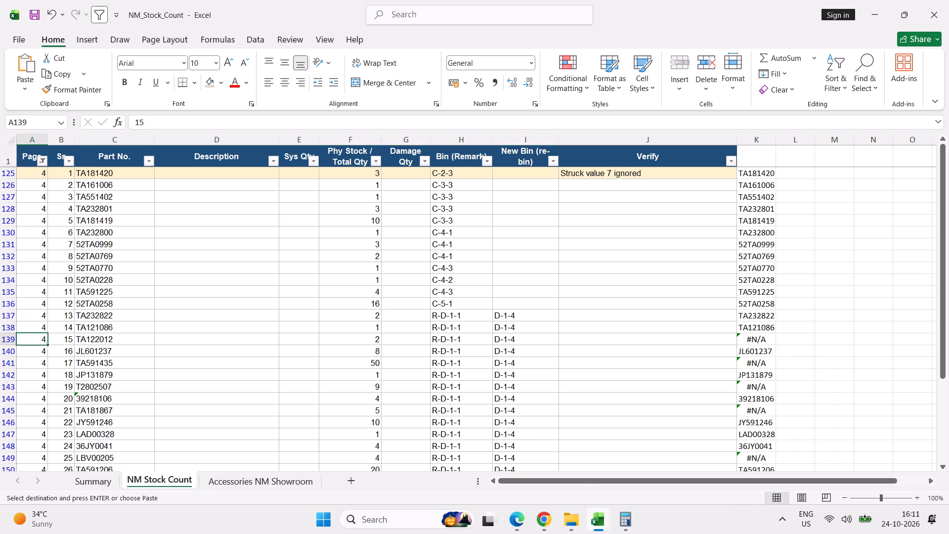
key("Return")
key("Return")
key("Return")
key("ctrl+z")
Replace page 4's part number TA122012 at serial 15 with the copied TA122021, pasted as values only.
key("Right")
key("Right")
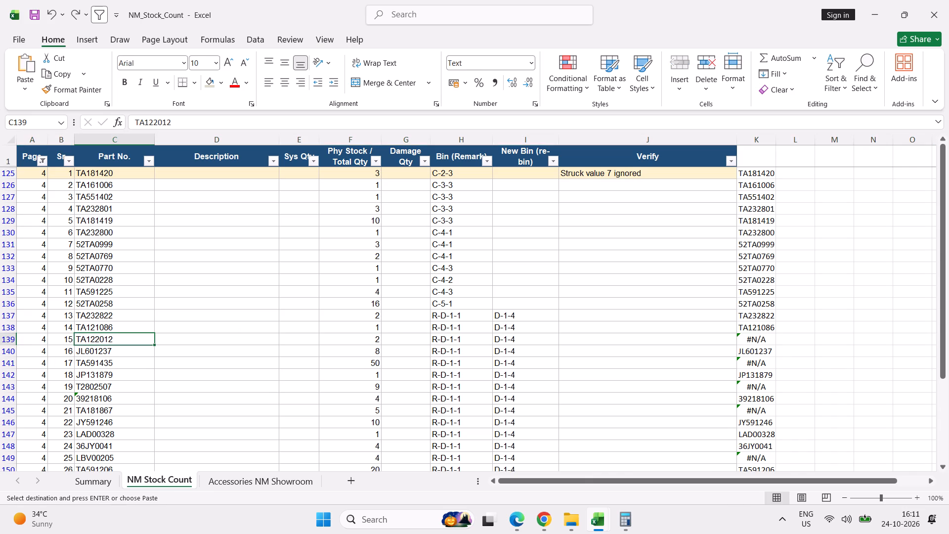
right_click(103, 338)
left_click(157, 222)
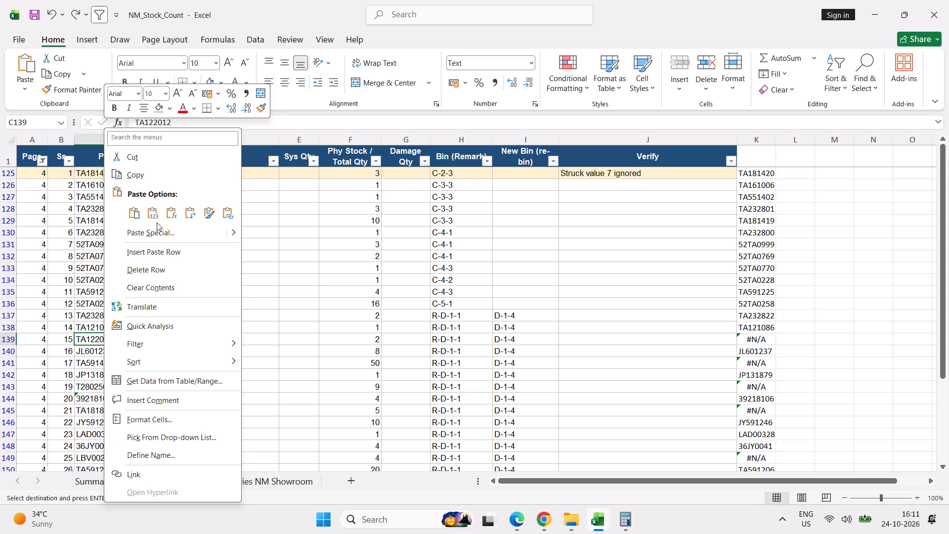
left_click(154, 213)
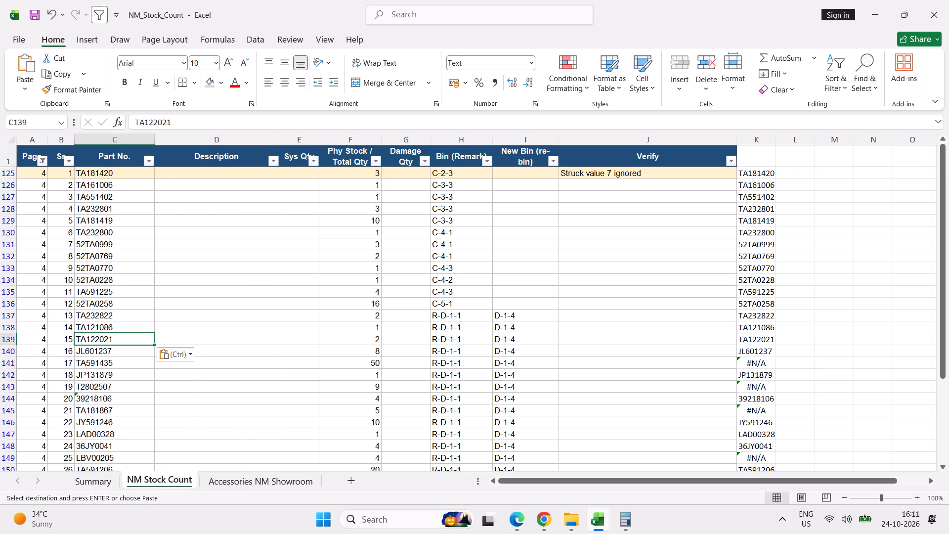
Correct the part number at page 4, serial 17 to TA591434.
left_click(12, 361)
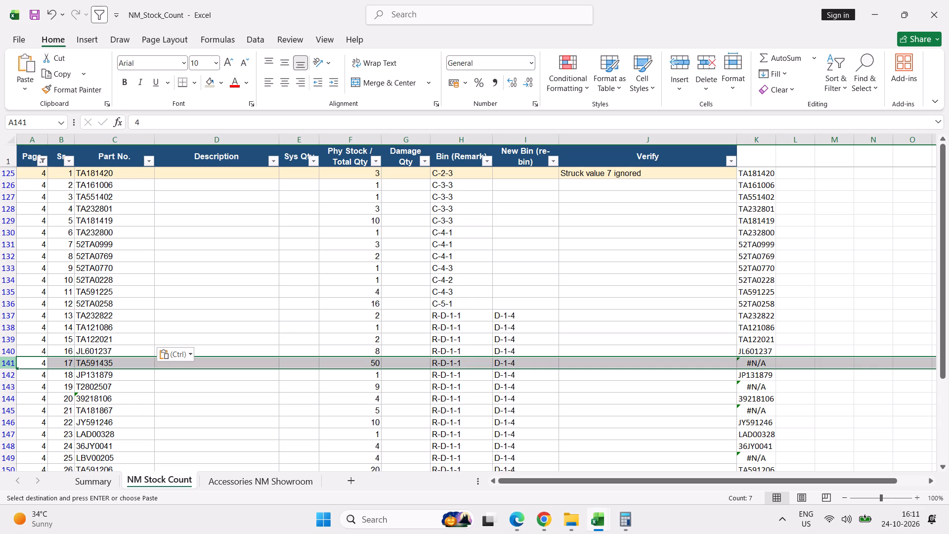
double_click(129, 363)
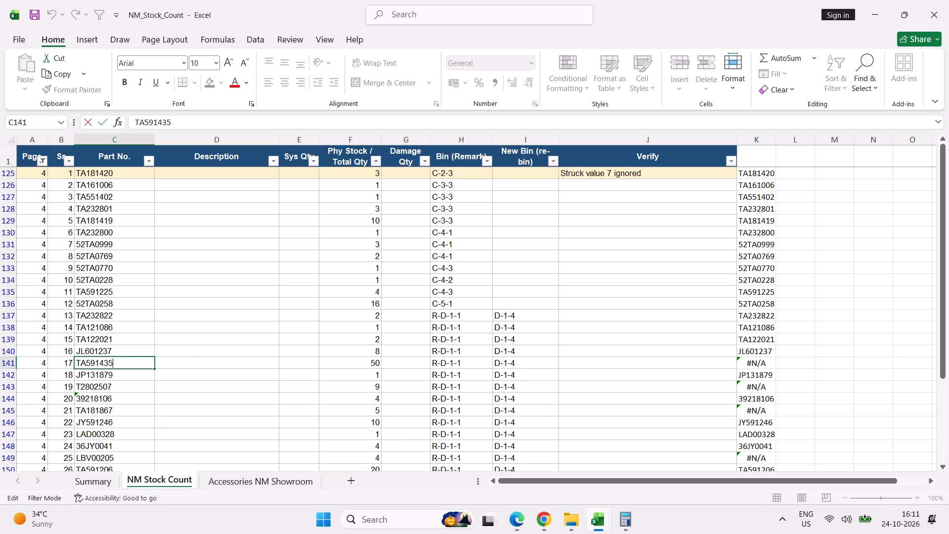
key("BackSpace")
key("4")
key("Return")
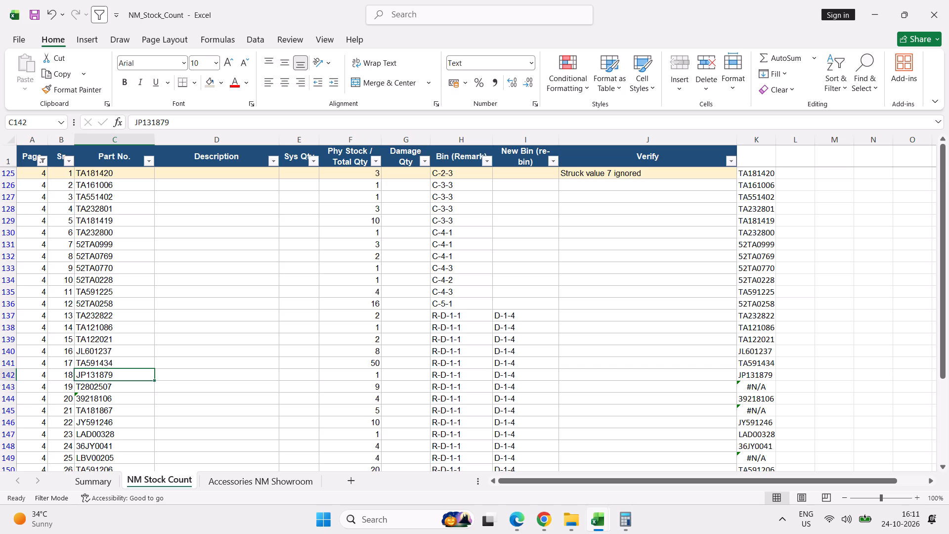
Correct the part number at page 4, serial 19 to T2502507.
left_click(11, 386)
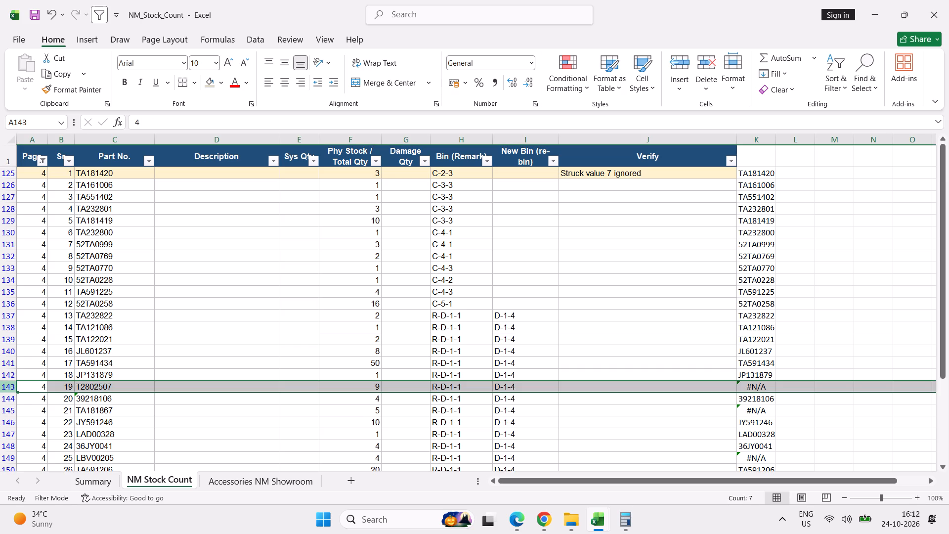
double_click(91, 387)
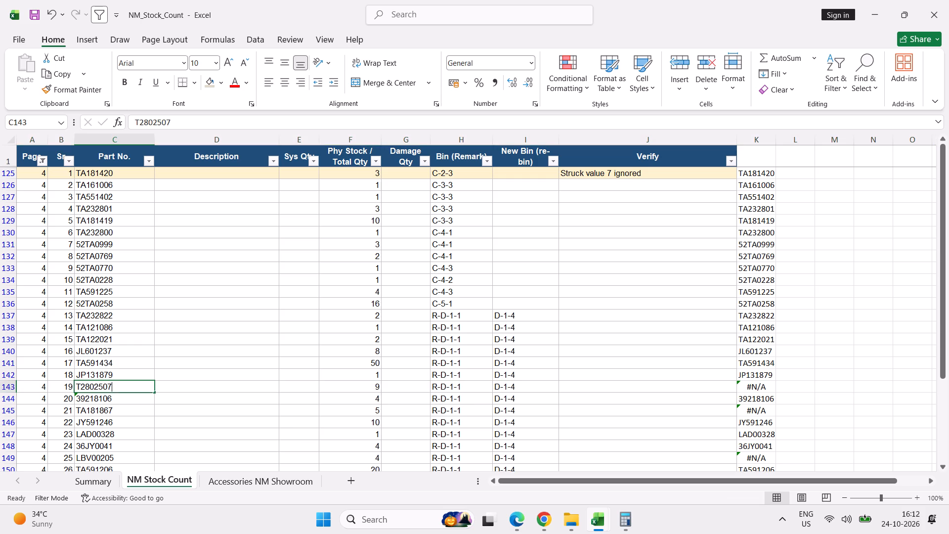
key("BackSpace")
key("5")
key("Return")
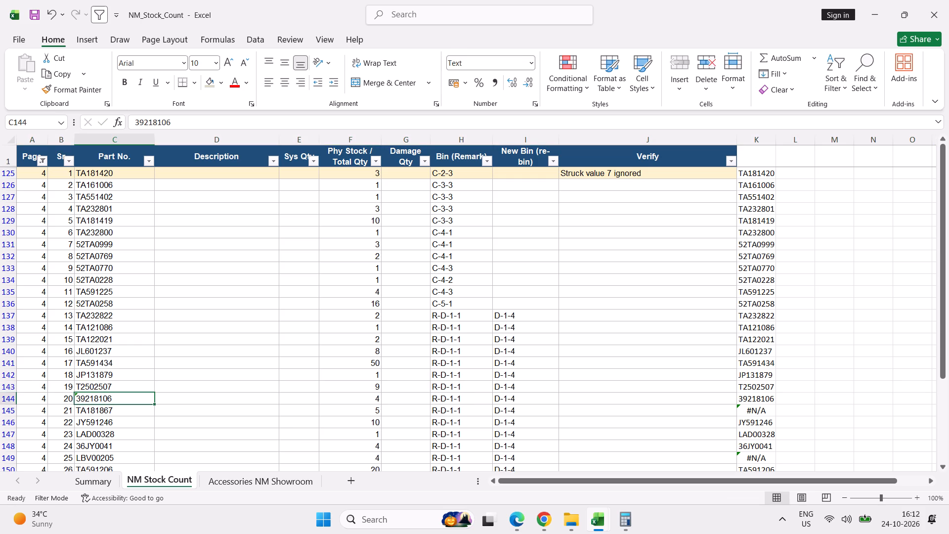
Correct the part number at page 4, serial 21 to TA131867.
left_click(15, 412)
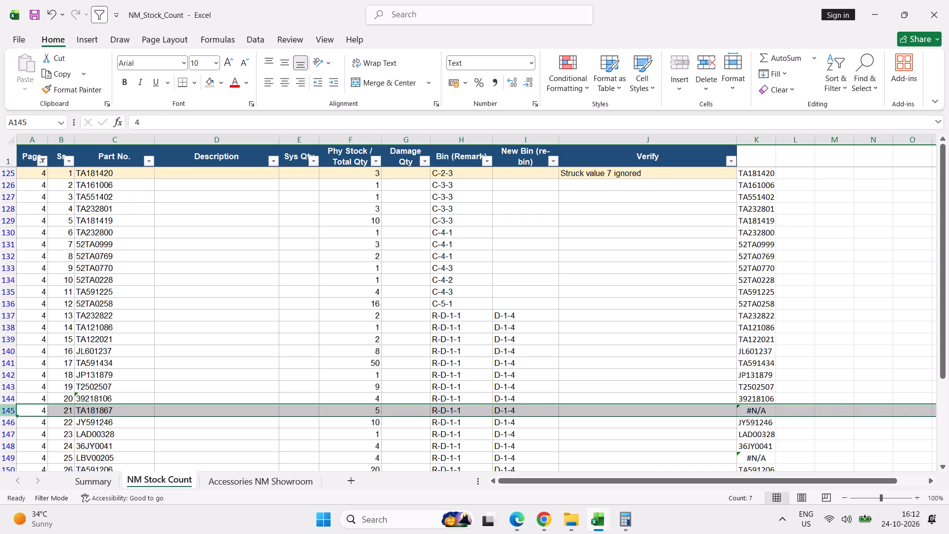
double_click(94, 409)
key("BackSpace")
key("3")
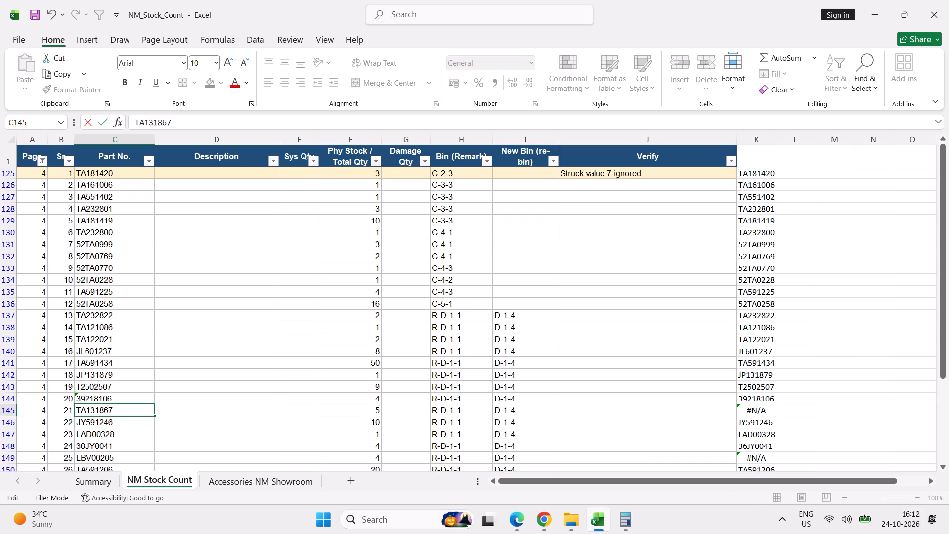
key("Return")
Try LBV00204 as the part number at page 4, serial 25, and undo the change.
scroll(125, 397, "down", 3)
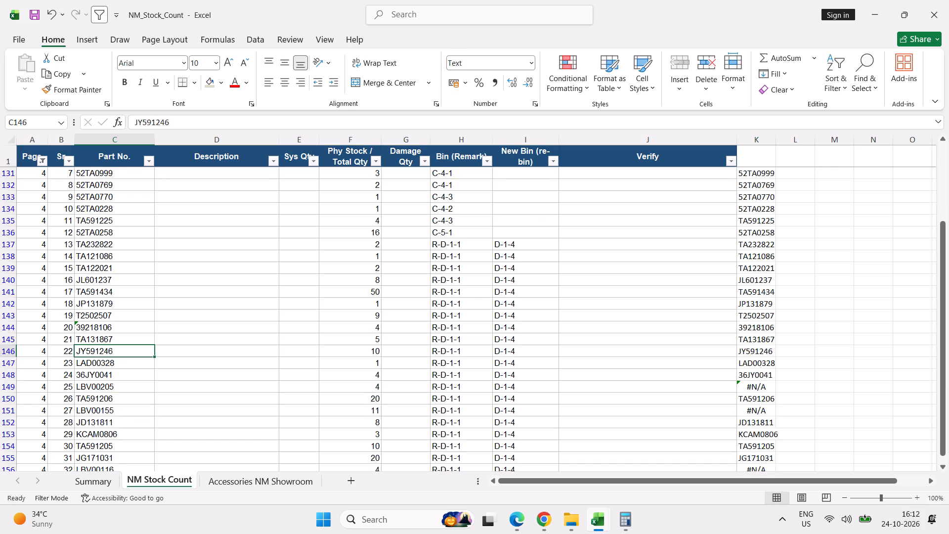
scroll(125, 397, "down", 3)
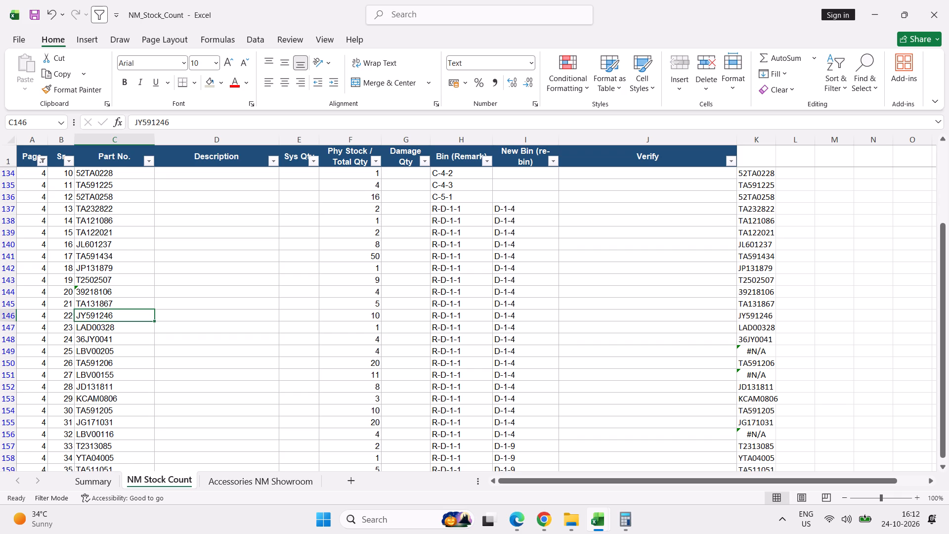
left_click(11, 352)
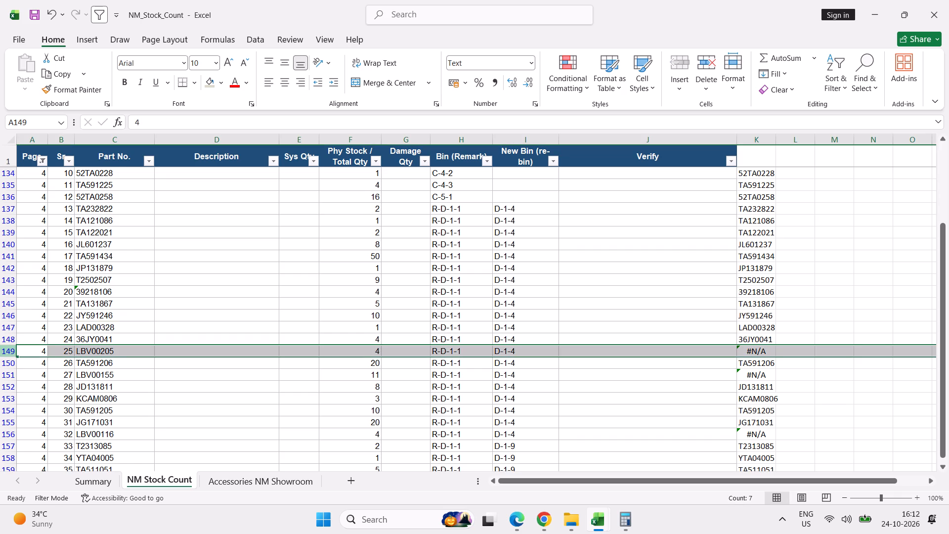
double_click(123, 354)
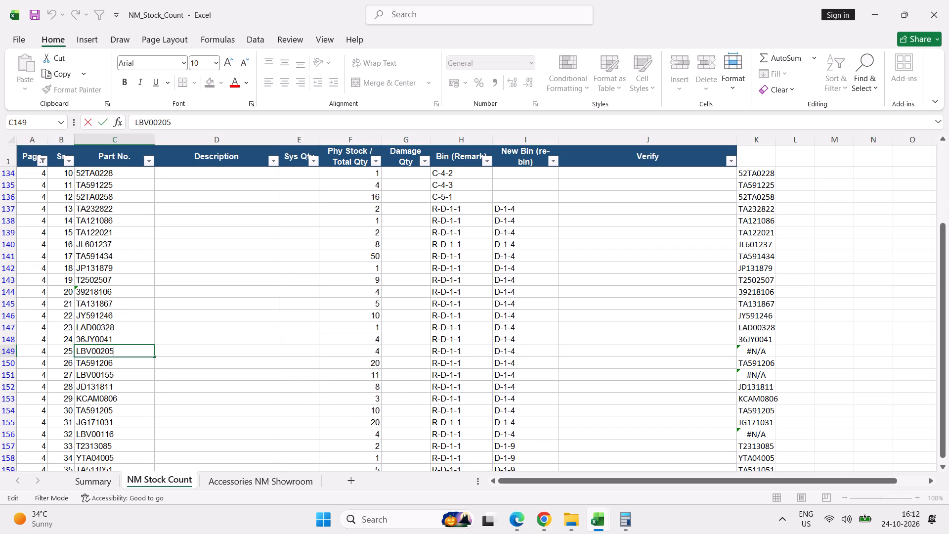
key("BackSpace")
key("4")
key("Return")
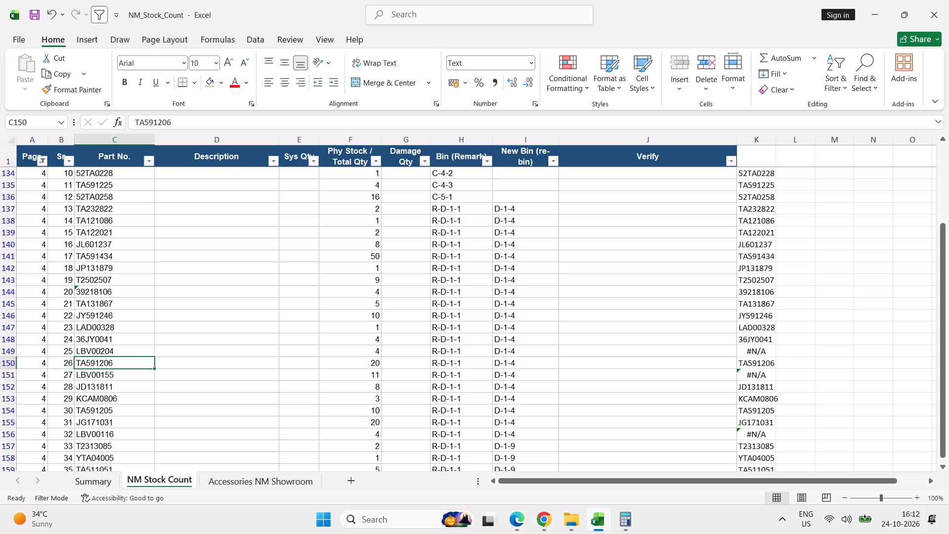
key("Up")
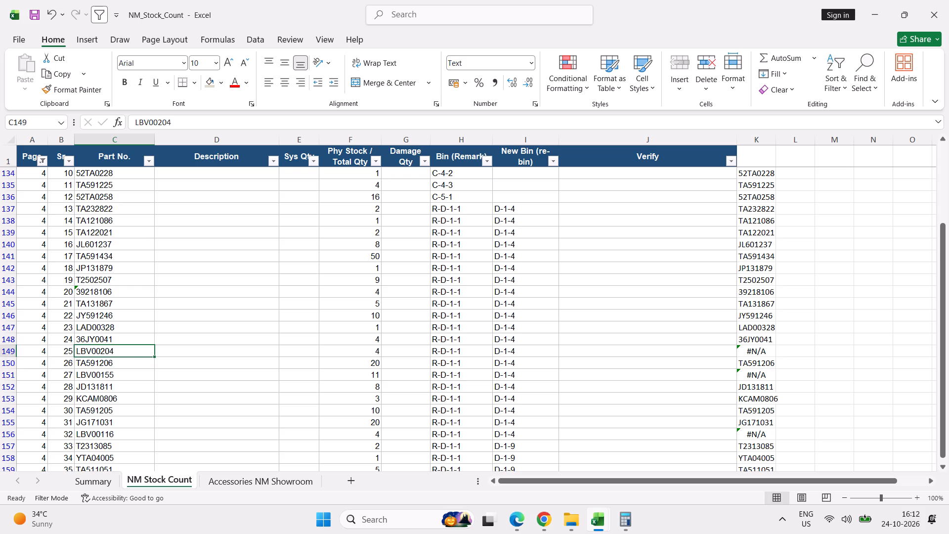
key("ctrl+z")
Select the entire row of page 4, serial 25.
key("shift+space")
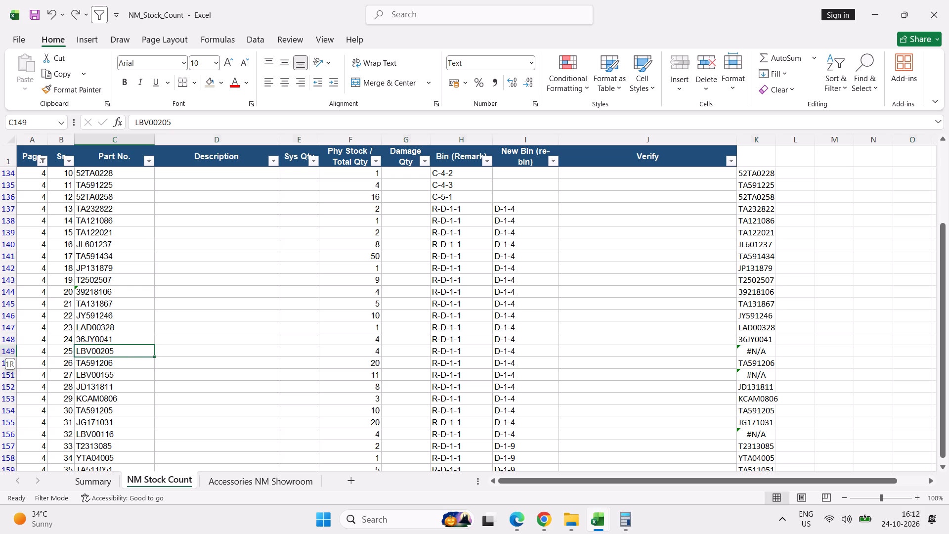
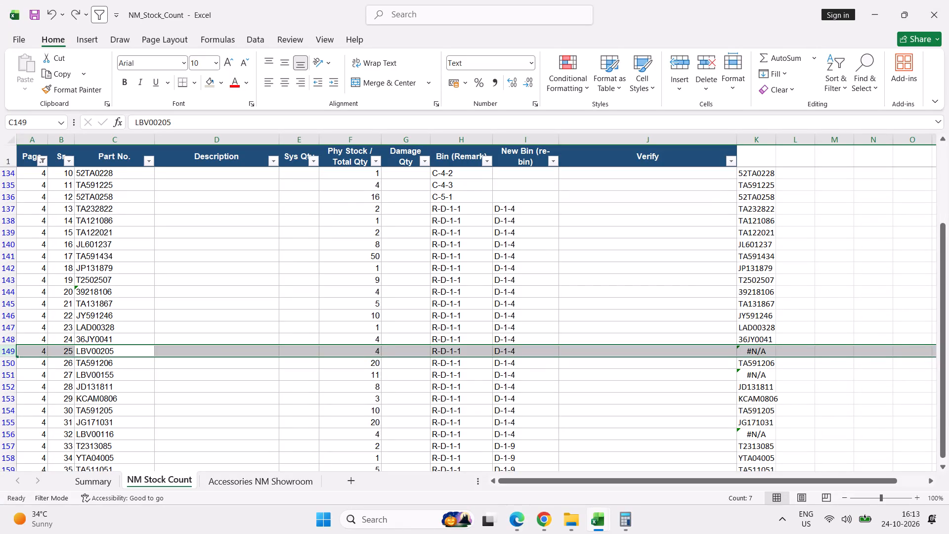
Change the part number at page 4, serial 25 to LBU00205.
double_click(91, 350)
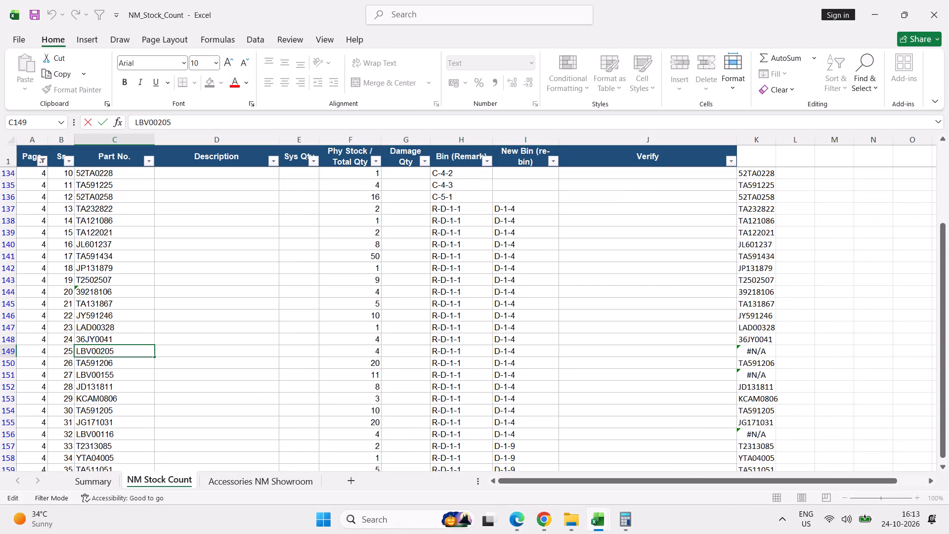
key("u")
key("Tab")
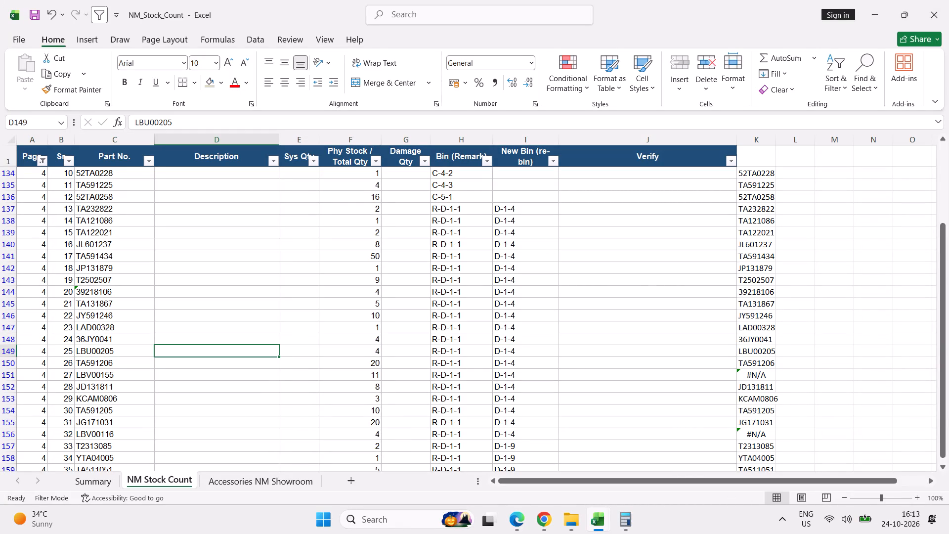
Correct the part number at page 4, serial 25 to LBU00204.
left_click(127, 350)
left_click(0, 350)
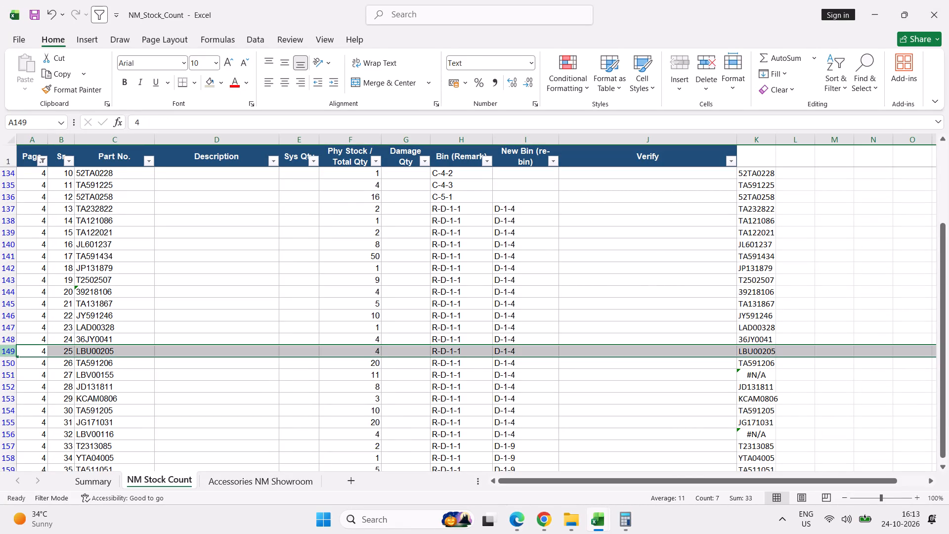
left_click(117, 362)
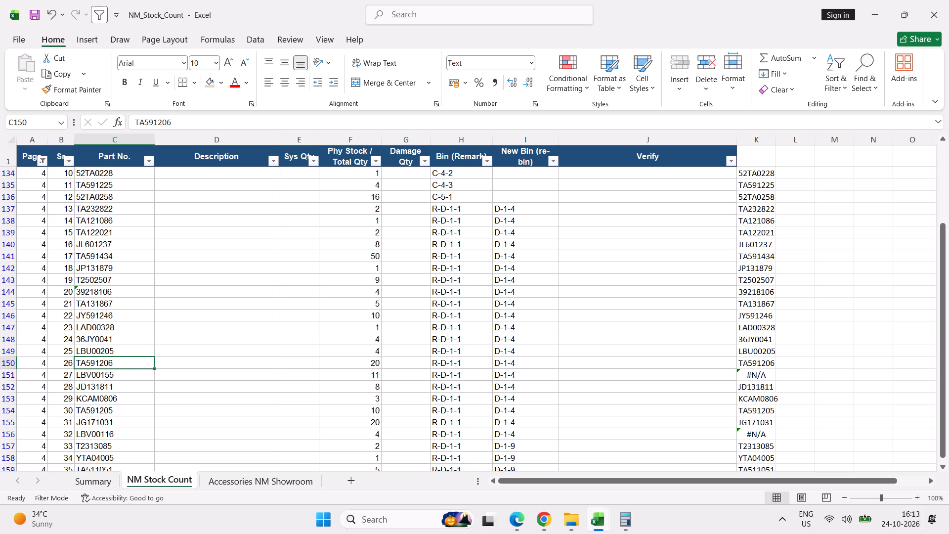
double_click(125, 354)
key("BackSpace")
key("4")
key("Return")
Correct the part number at page 4, serial 27 to LBU00155.
key("Down")
key("shift+space")
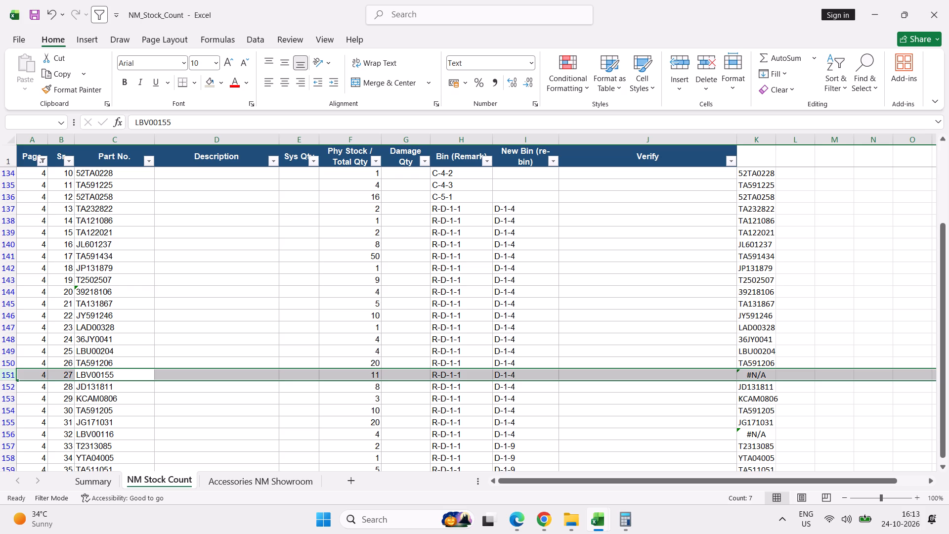
double_click(90, 373)
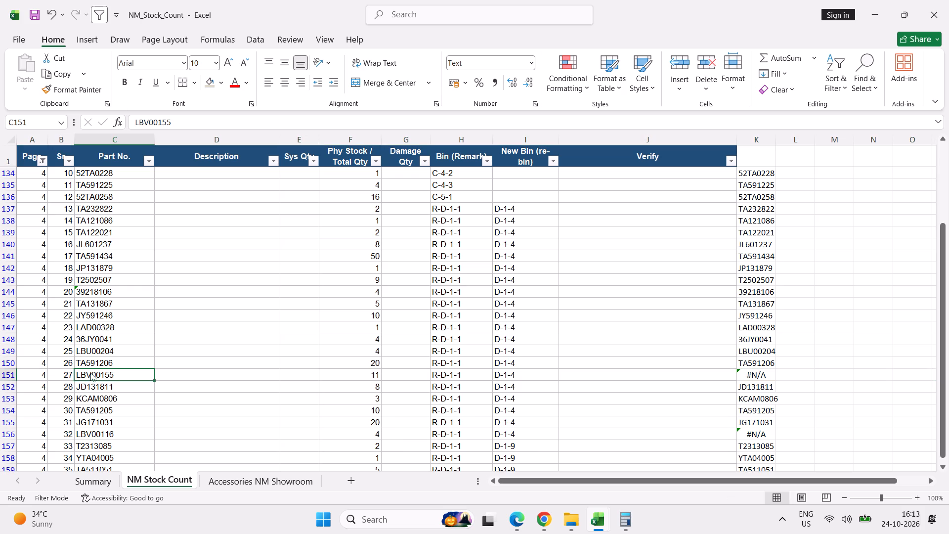
key("shift+Left")
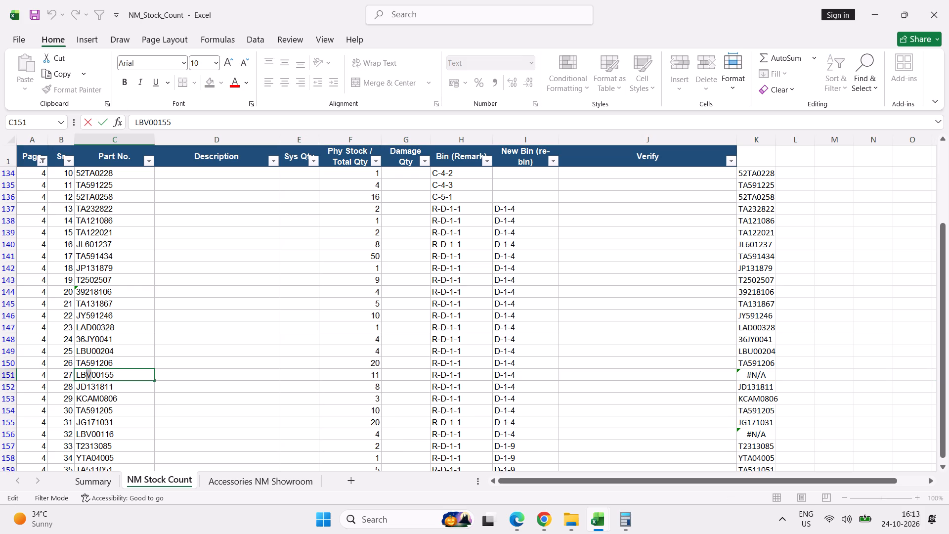
key("u")
key("Return")
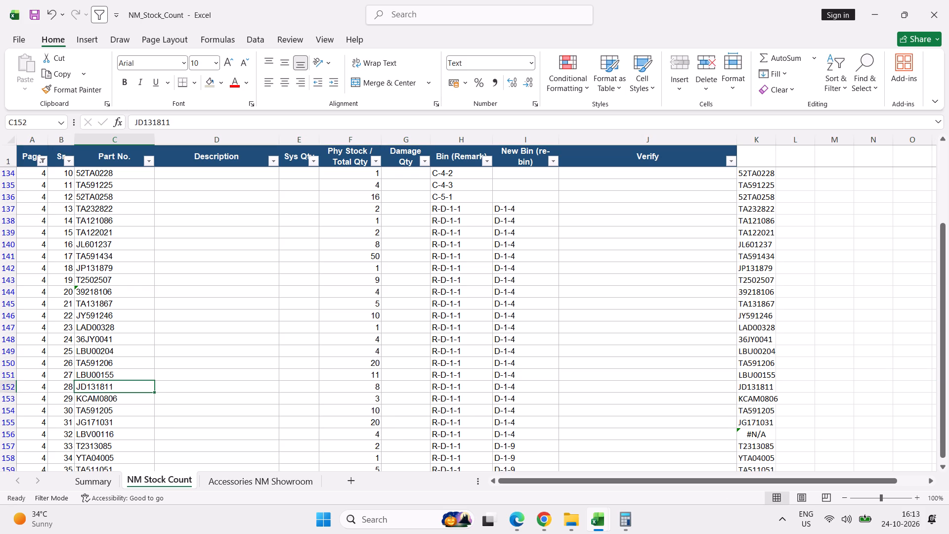
Correct the part number at page 4, serial 32 to LBU00116.
left_click(10, 423)
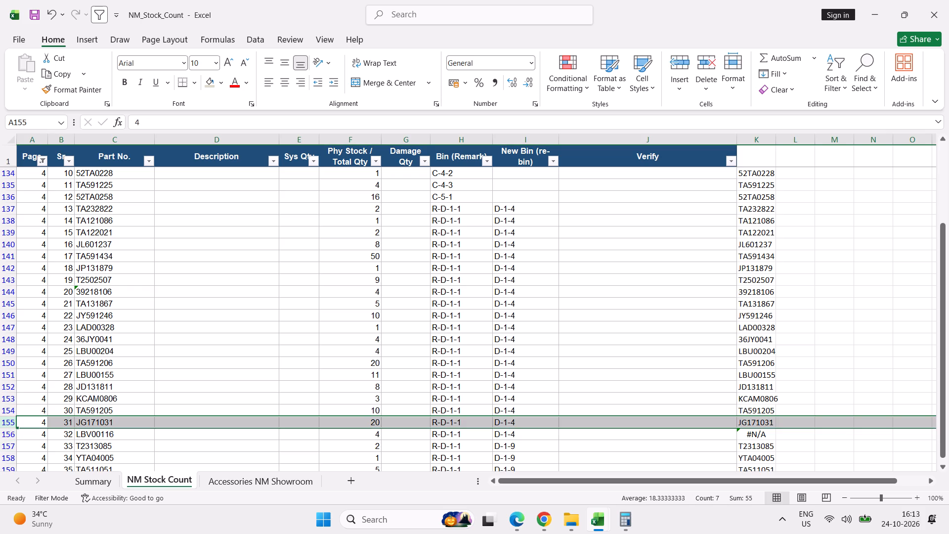
left_click(10, 436)
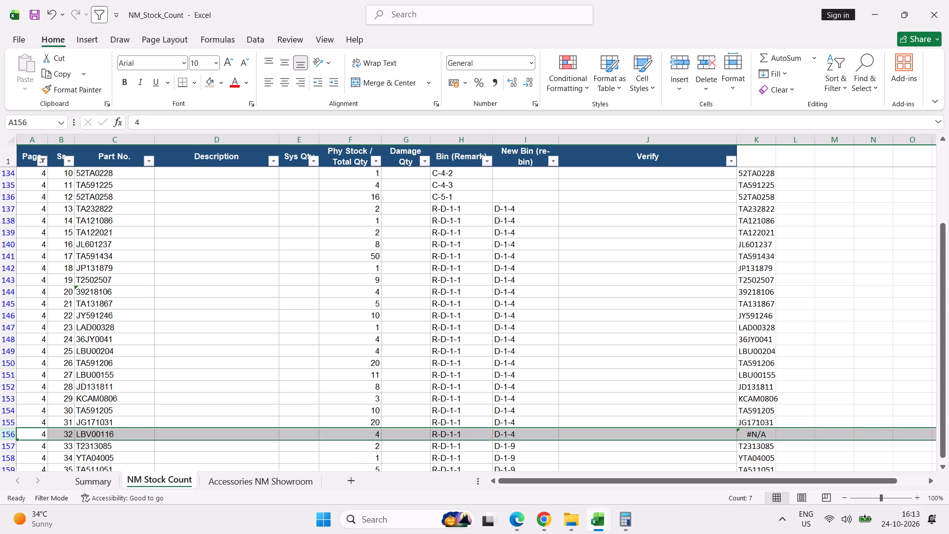
double_click(92, 434)
key("BackSpace")
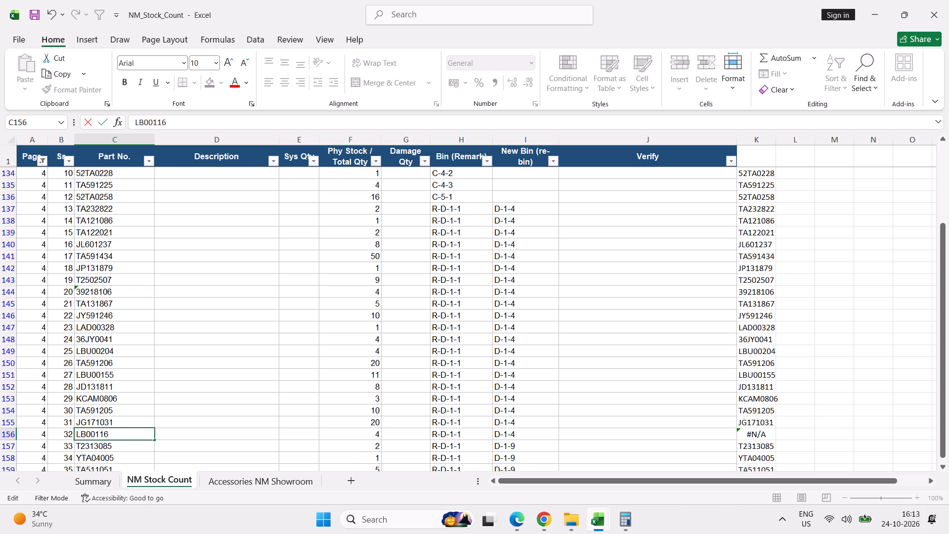
key("u")
key("Return")
For page 4, serial 39, switch to the Part Stock Valuation workbook and filter Part Code to codes beginning with LAC.
scroll(226, 374, "down", 3)
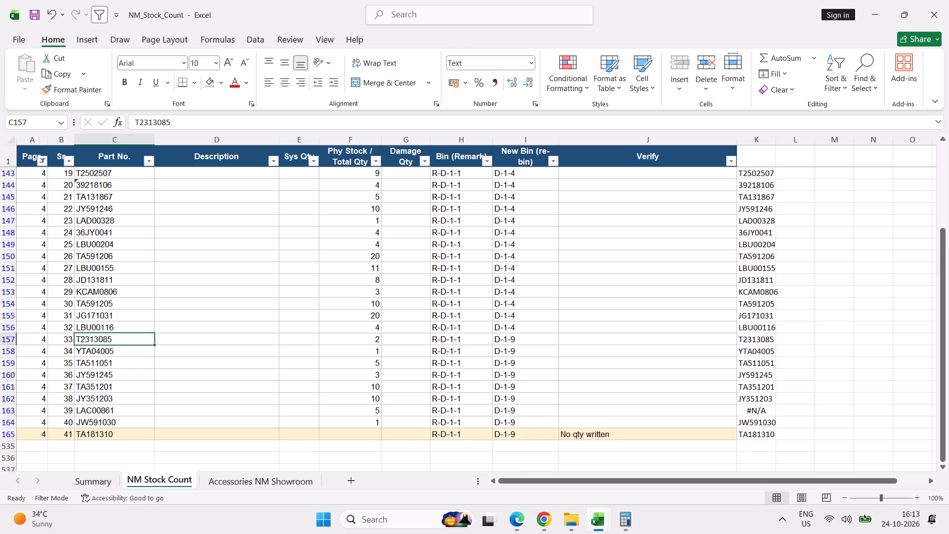
scroll(226, 374, "down", 1)
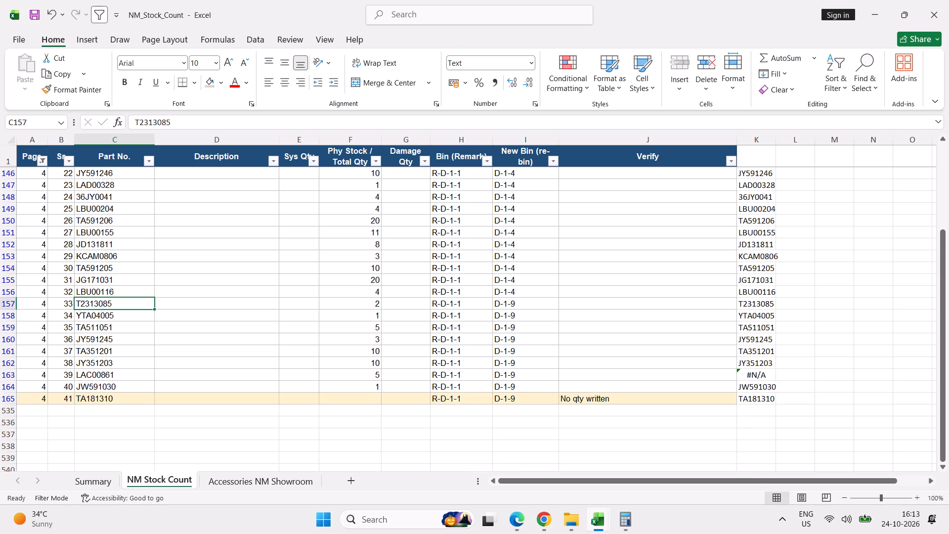
left_click(7, 377)
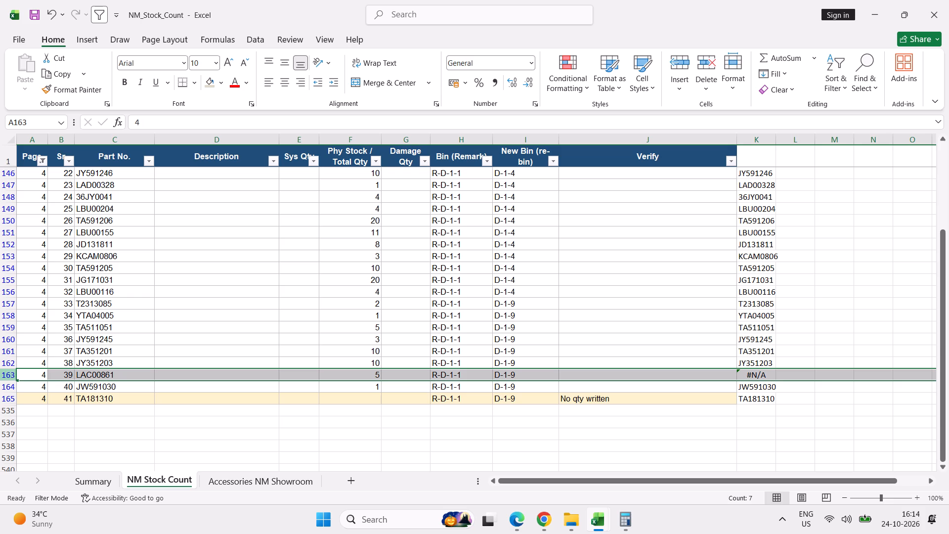
key("alt+Tab")
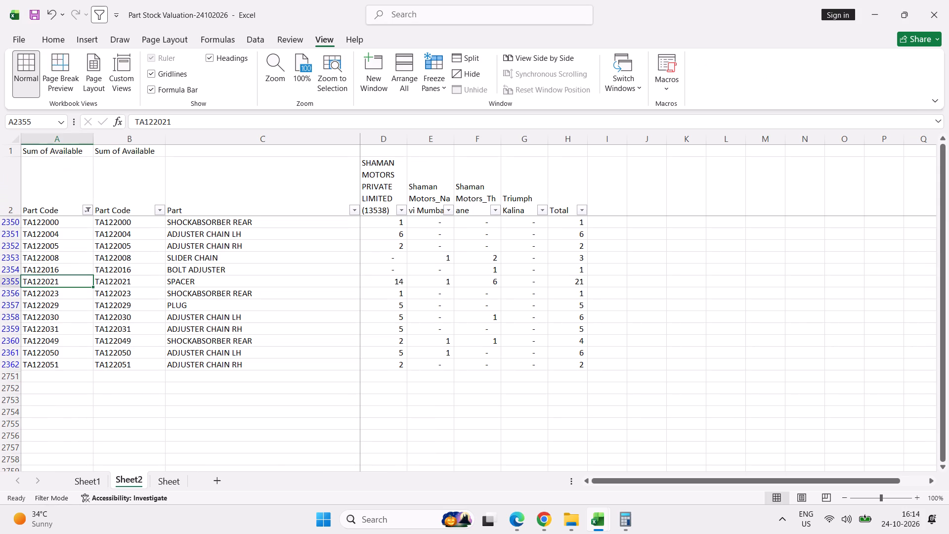
left_click(87, 213)
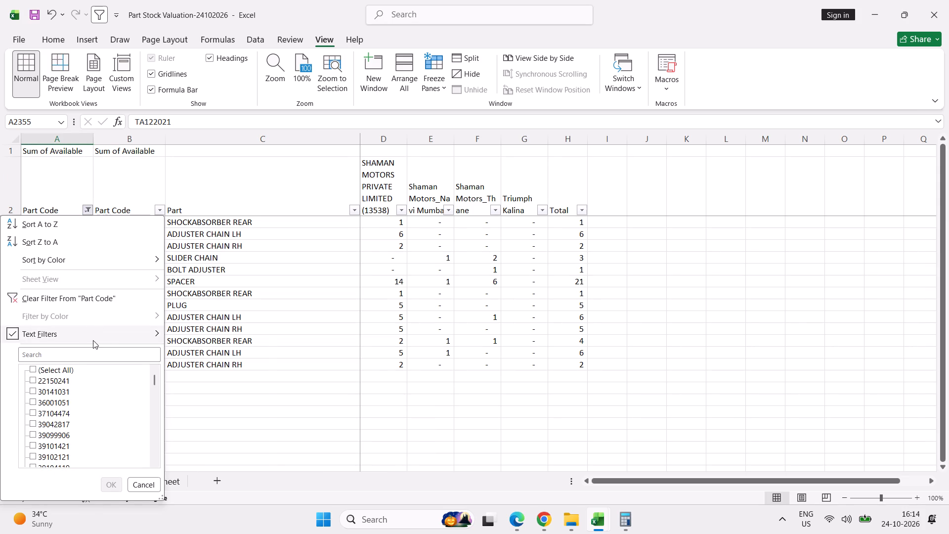
left_click(205, 367)
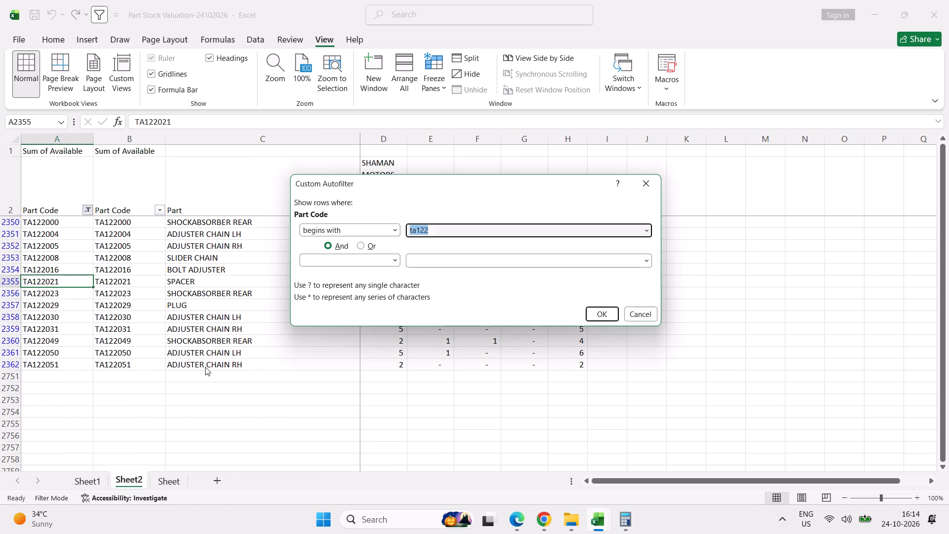
type("LA")
key("c")
key("Return")
Examine the filtered LAC part codes for a possible match to LAC00861.
key("Up")
key("Up")
key("Up")
key("Up")
key("Up")
key("Up")
key("Up")
key("Up")
key("Up")
key("Up")
key("Up")
key("Up")
key("Up")
key("Up")
key("Up")
key("Up")
key("Up")
key("Up")
key("Up")
key("Up")
key("Up")
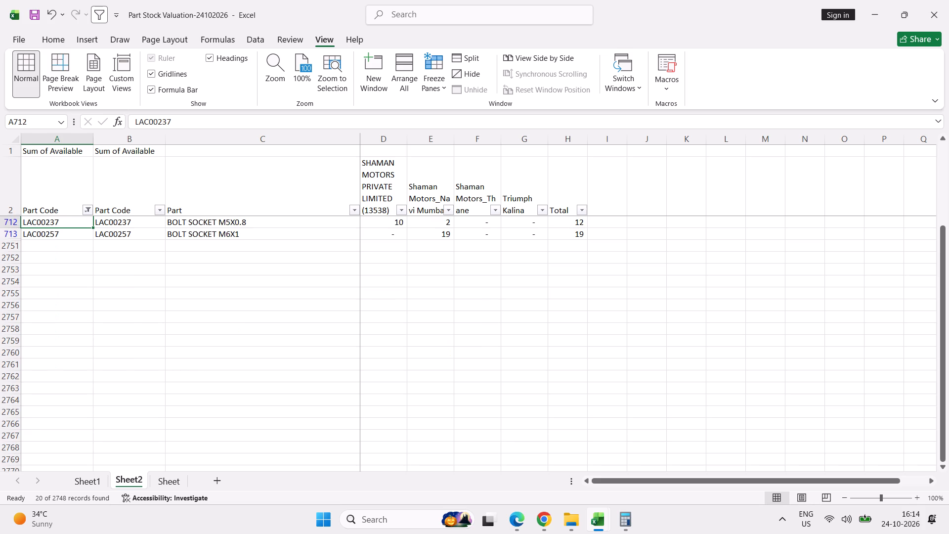
key("ctrl+Up")
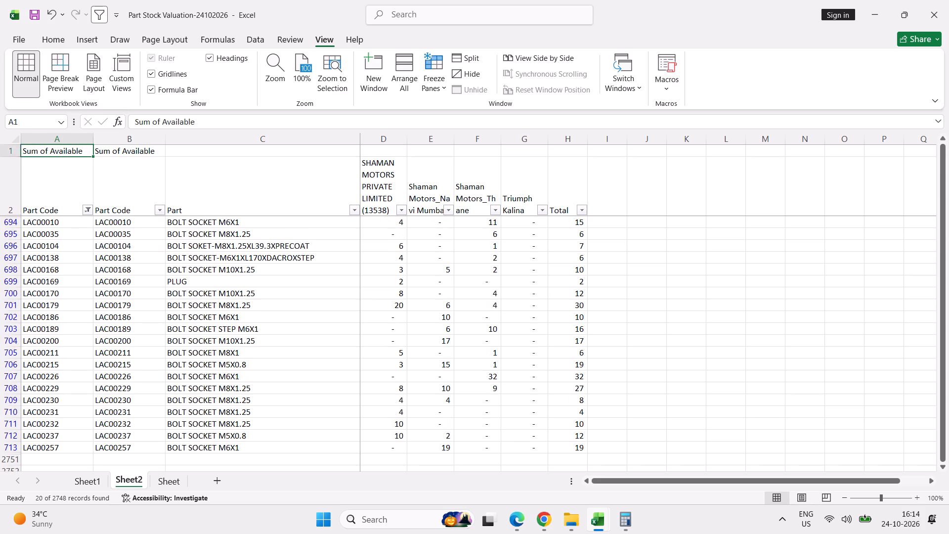
key("Down")
key("Down")
key("Down")
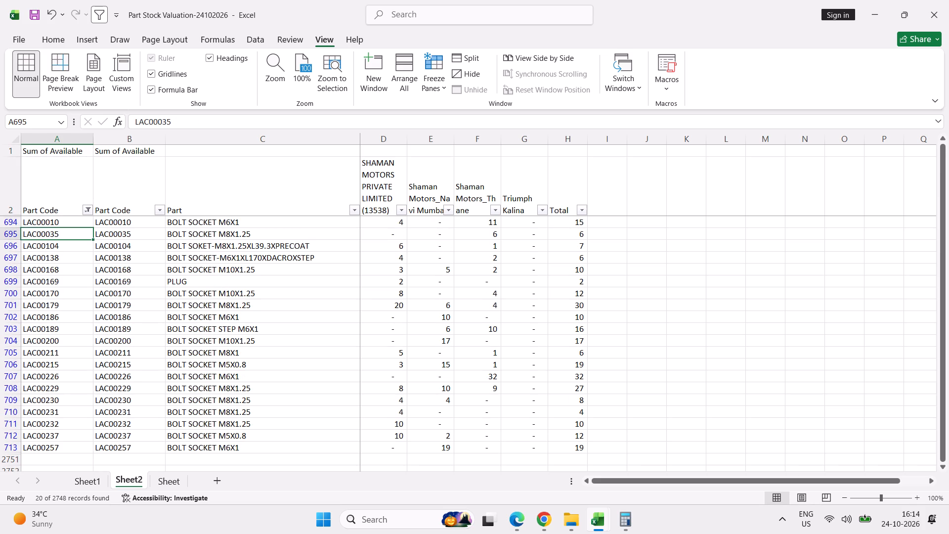
key("Down")
key("Down")
key("Down")
key("Down")
key("Down")
key("Down")
key("Down")
key("Down")
key("Down")
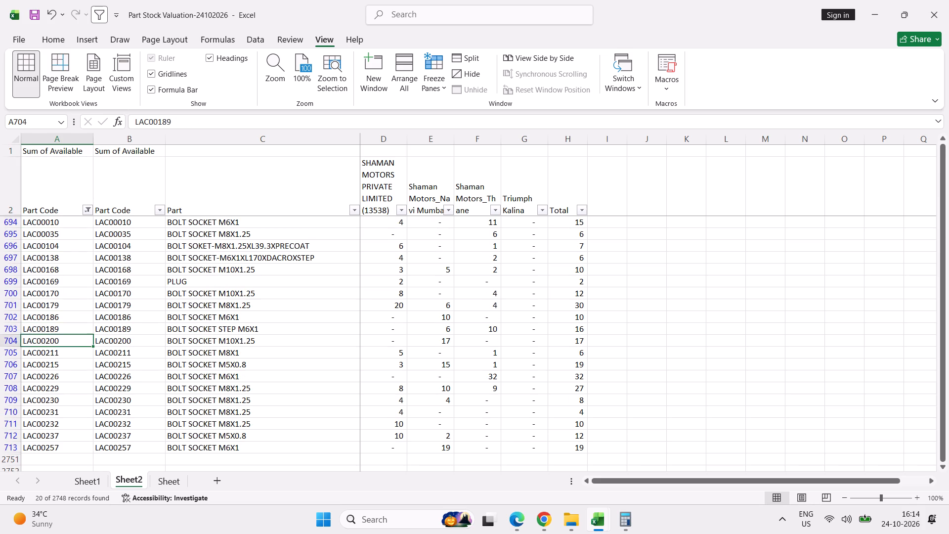
key("Down")
key("Down")
key("Down")
key("Down")
key("Down")
key("Down")
key("Down")
key("Down")
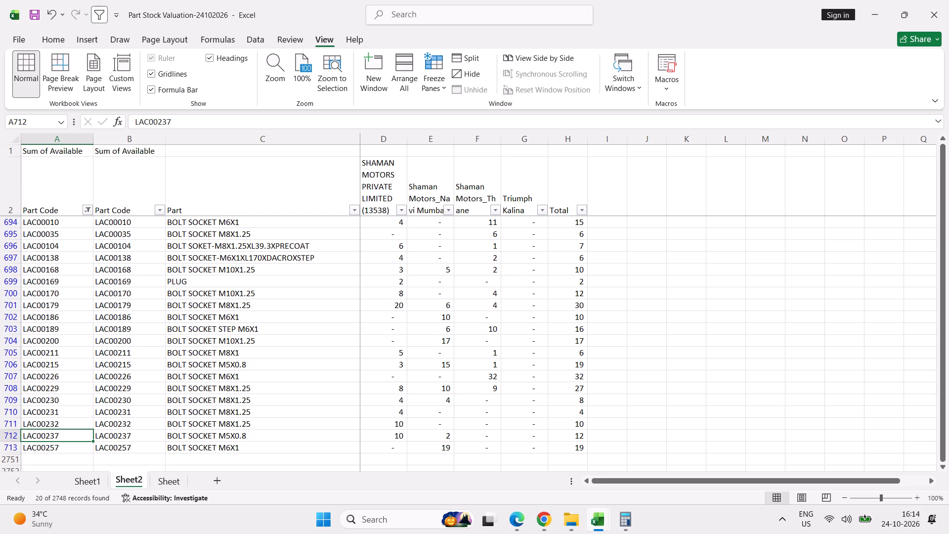
Switch to the Part List-Parts workbook and filter its Part Code column by the search text 861.
key("alt+Tab")
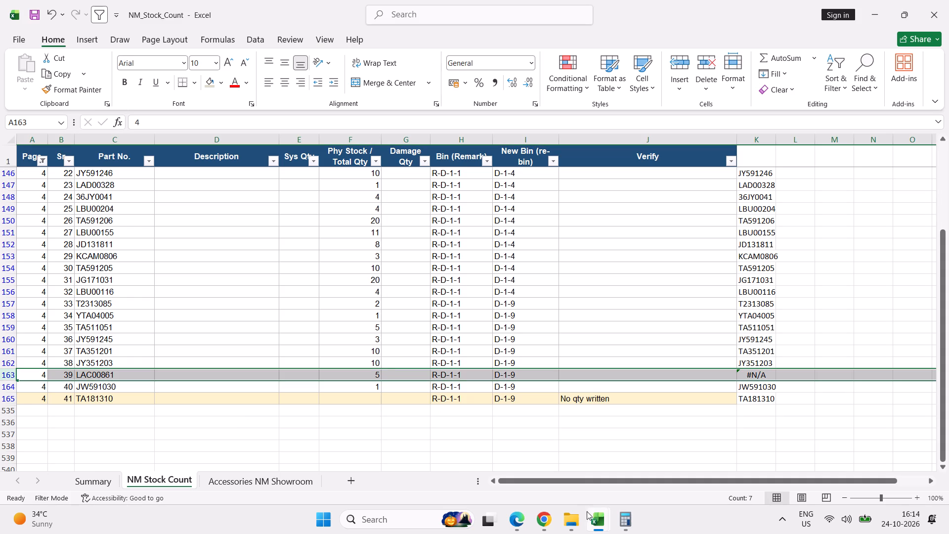
left_click(748, 428)
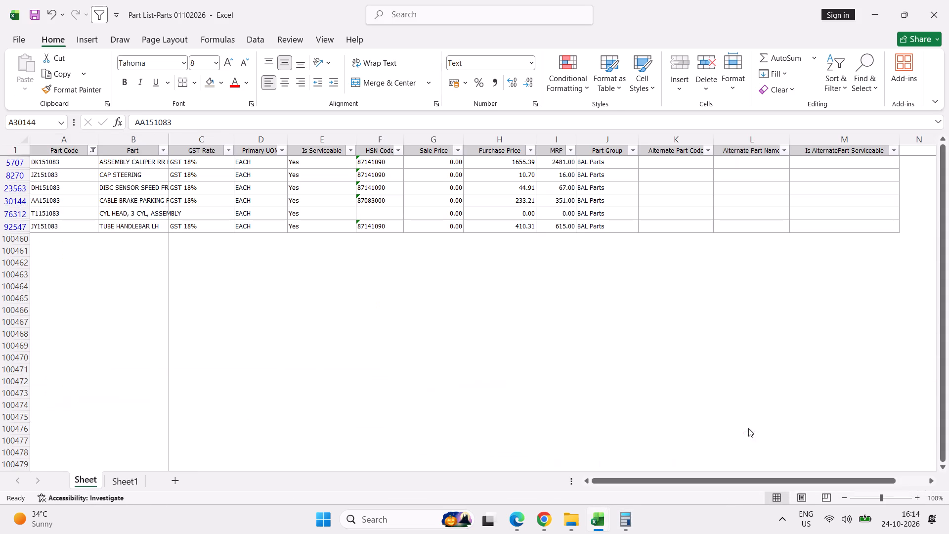
left_click(93, 152)
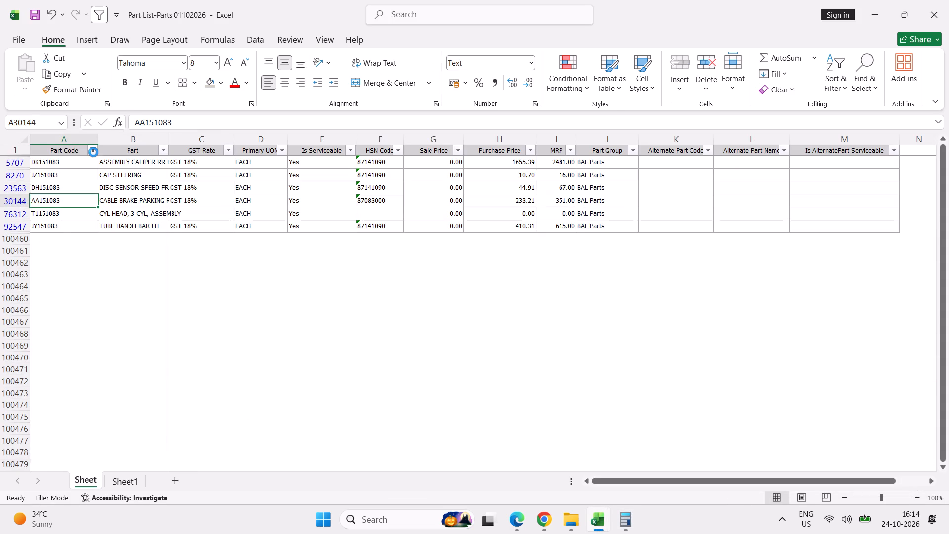
left_click(89, 297)
type("861")
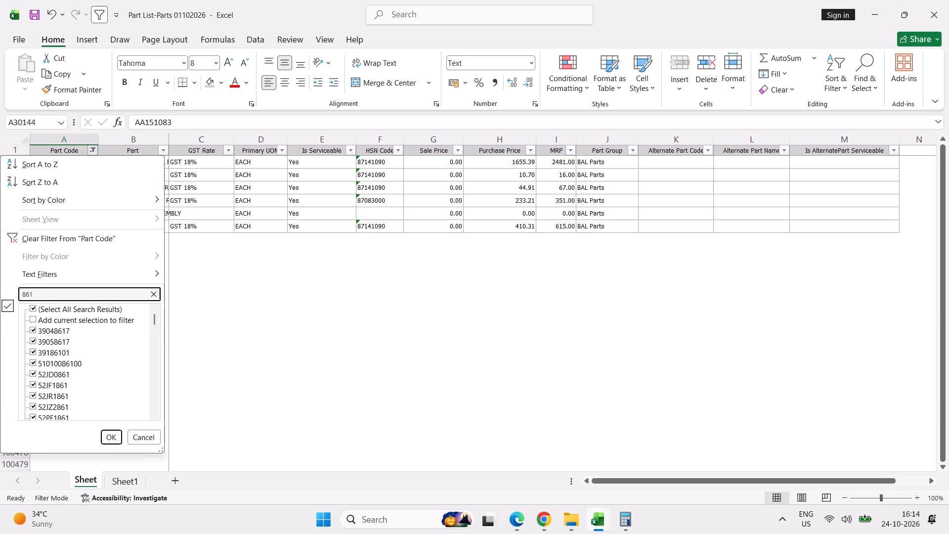
key("Return")
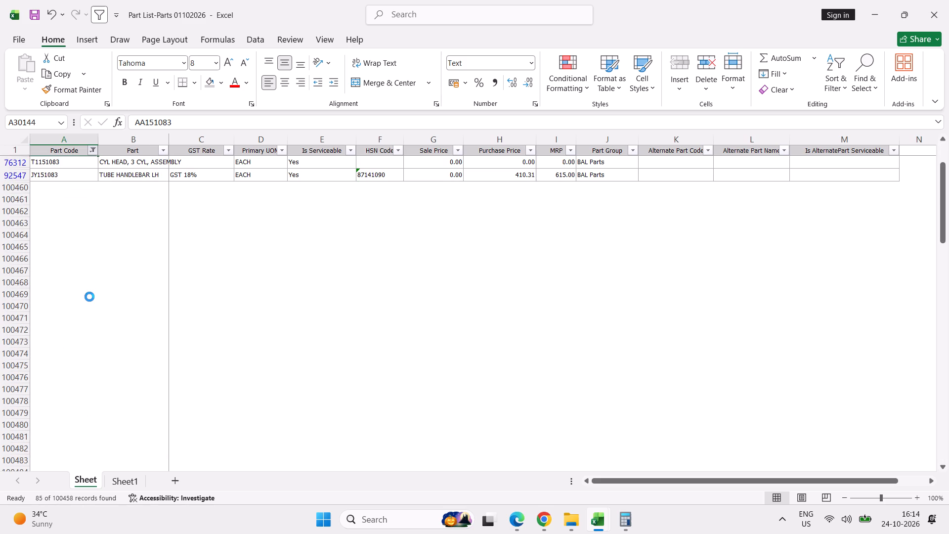
Look through the filtered part codes for one resembling LAC00861.
key("Down")
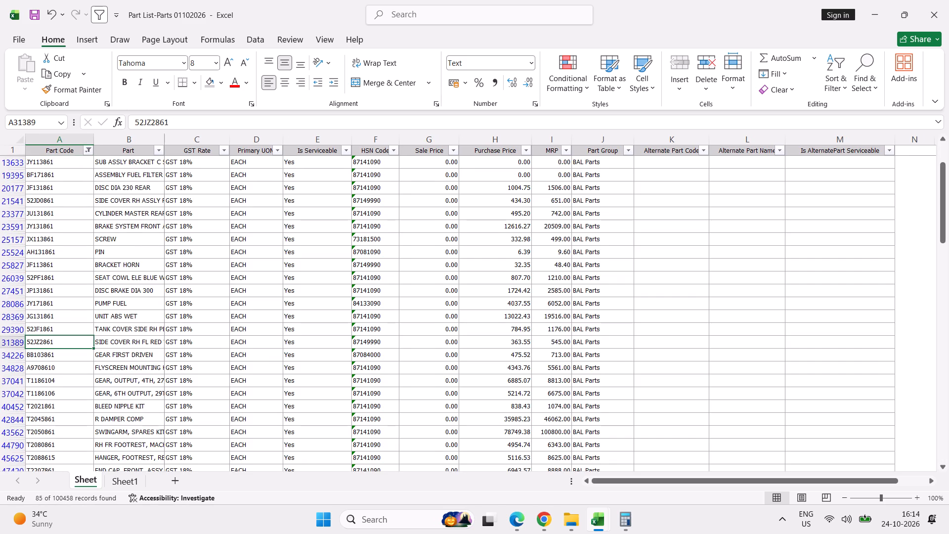
key("ctrl+Down")
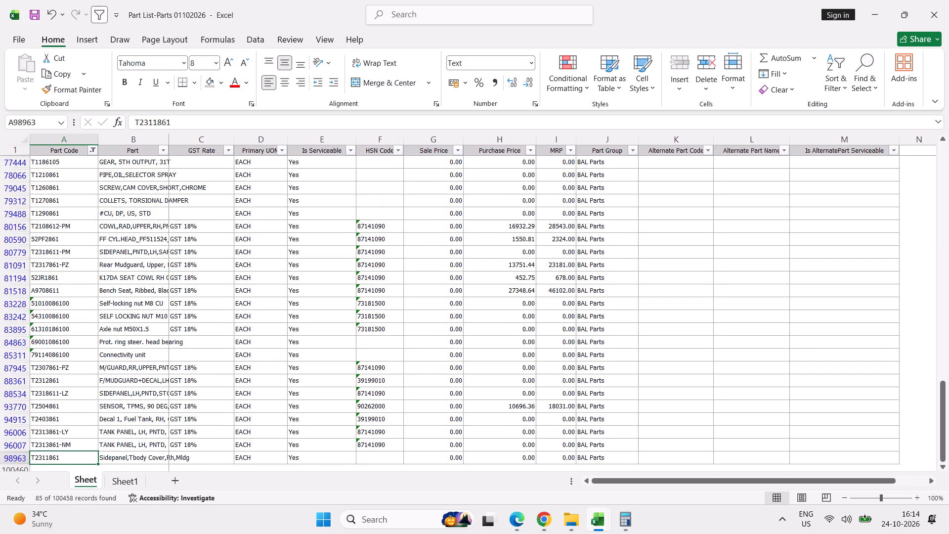
key("Up")
key("Up")
key("Up")
key("Up")
key("Up")
key("Up")
key("Up")
key("Up")
key("Up")
key("Up")
key("Up")
key("Up")
key("Up")
key("Up")
key("Up")
key("Up")
key("Up")
key("Up")
key("Up")
key("Up")
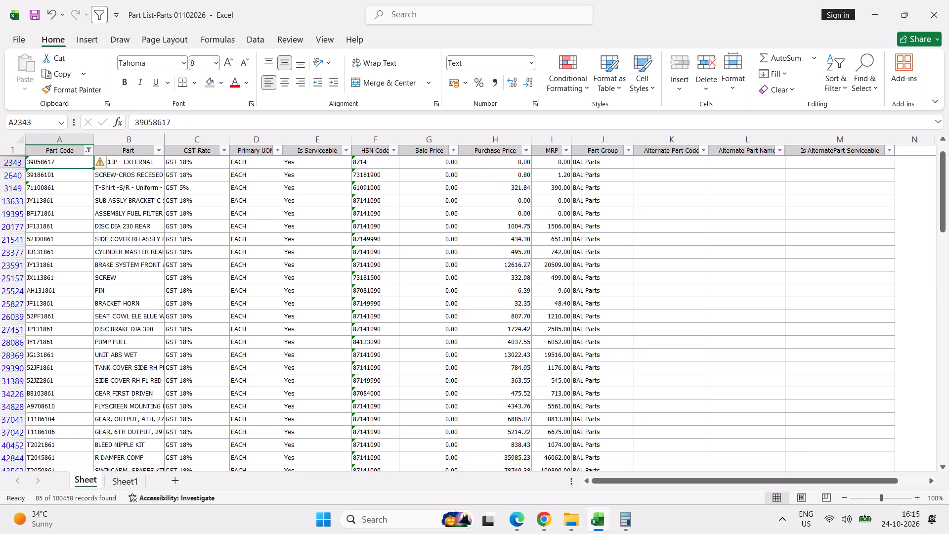
Search the filtered Part Code column for the letter L and check successive matches.
left_click(74, 143)
key("ctrl+f")
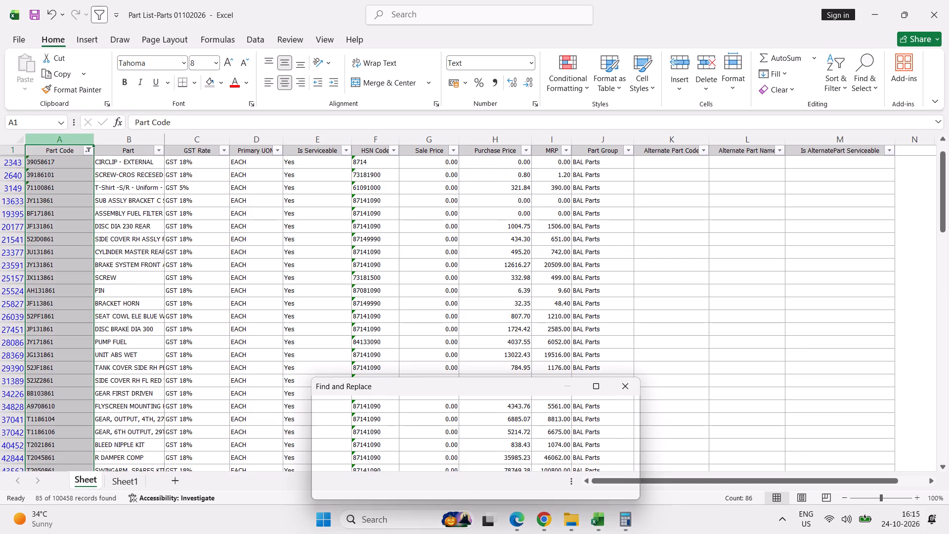
key("l")
key("Return")
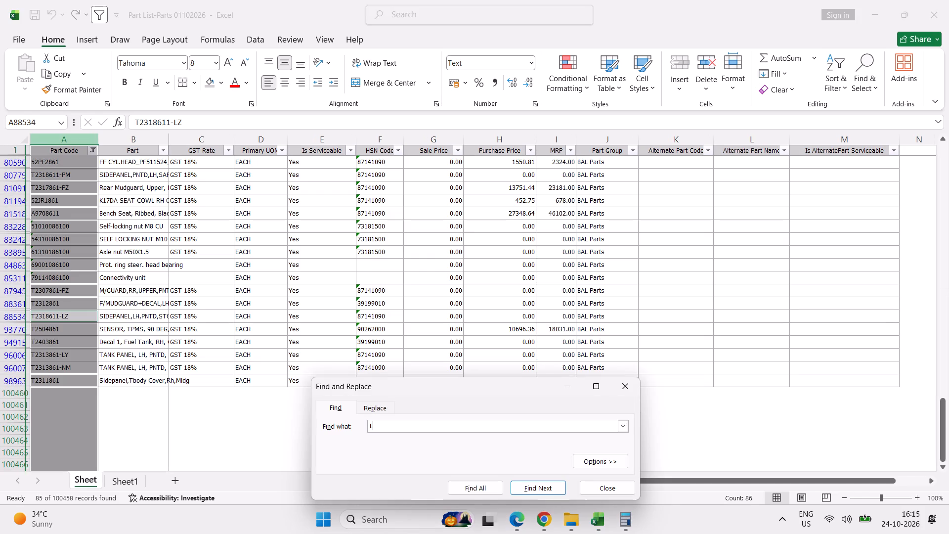
key("Return")
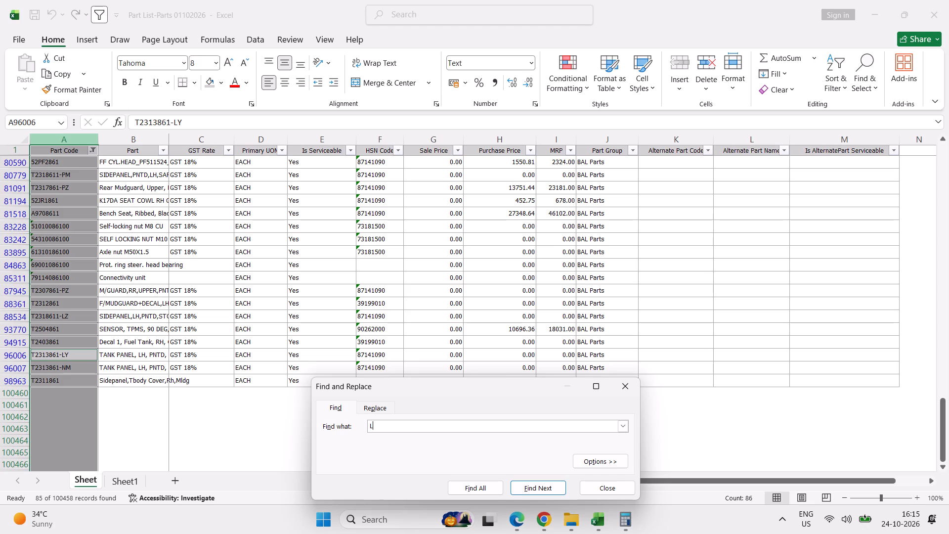
key("Escape")
Switch back to the NM_Stock_Count workbook and copy page 4, serial 39's cells from Part No. through New Bin.
key("alt+Tab")
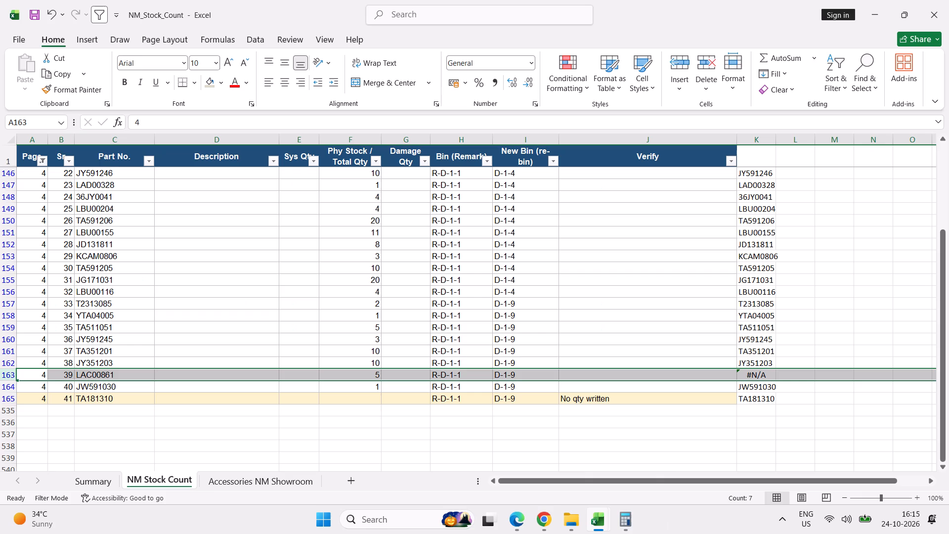
left_click(118, 378)
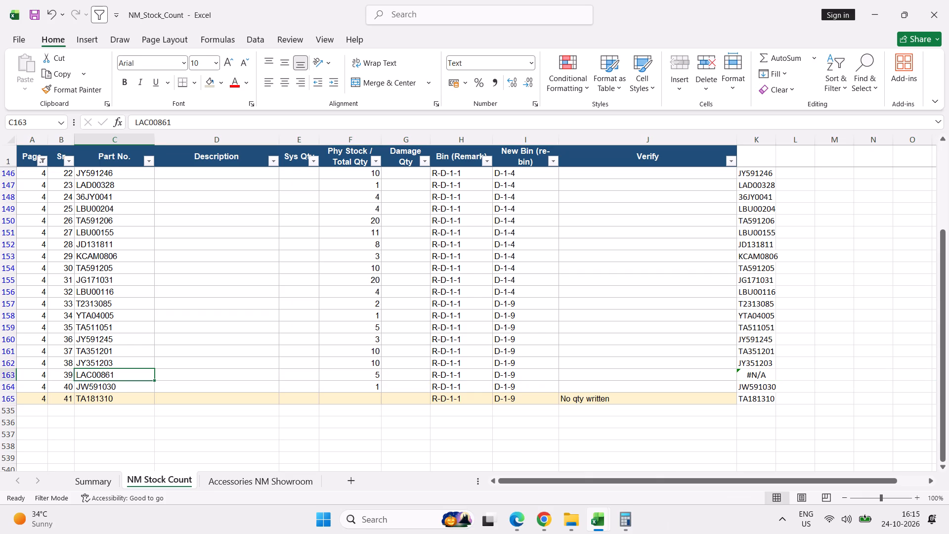
left_click(521, 379, "shift")
key("ctrl+c")
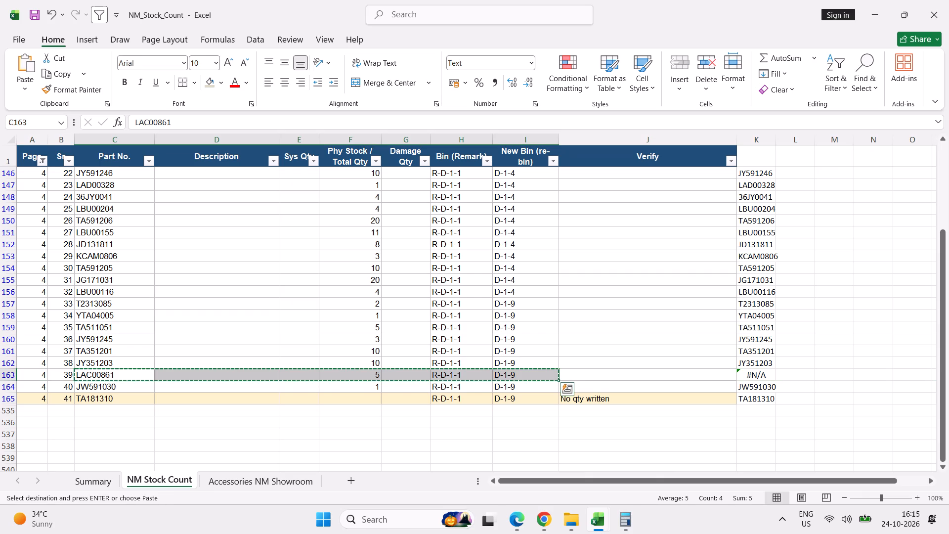
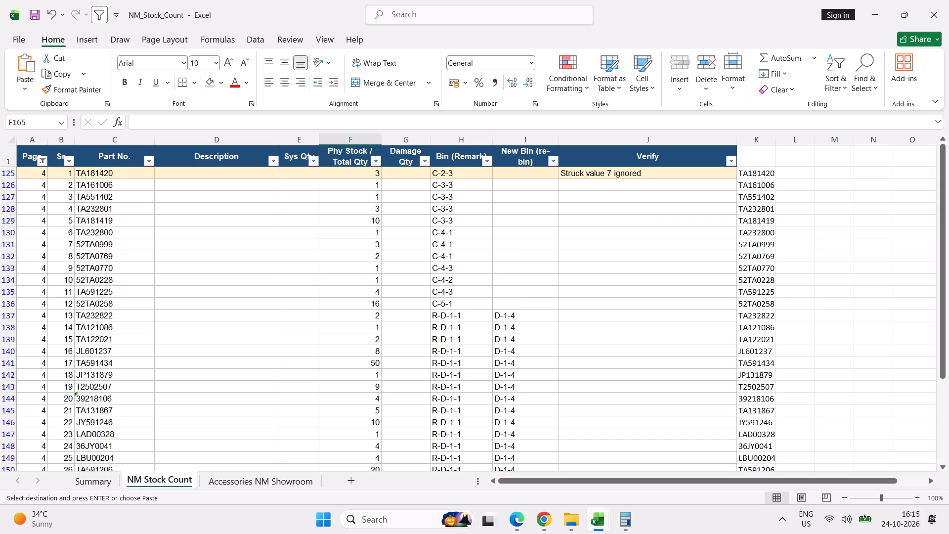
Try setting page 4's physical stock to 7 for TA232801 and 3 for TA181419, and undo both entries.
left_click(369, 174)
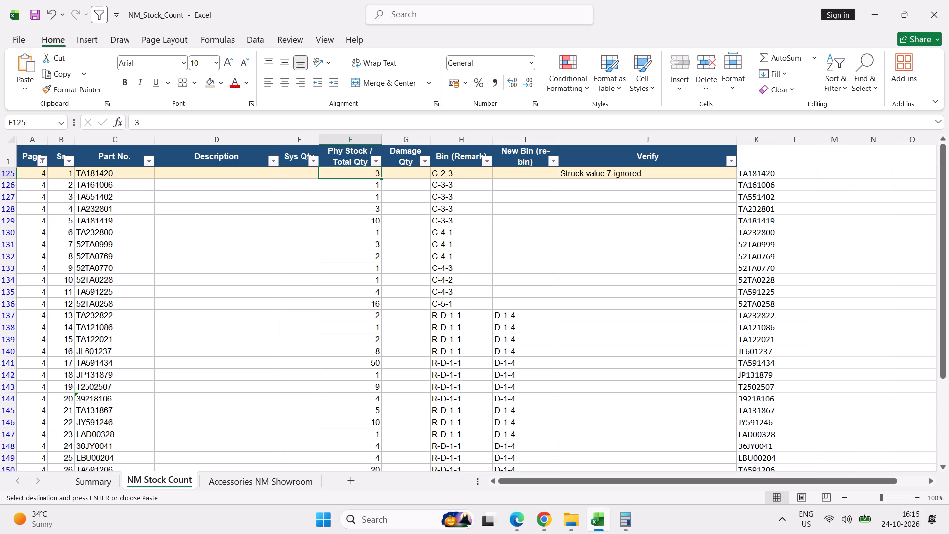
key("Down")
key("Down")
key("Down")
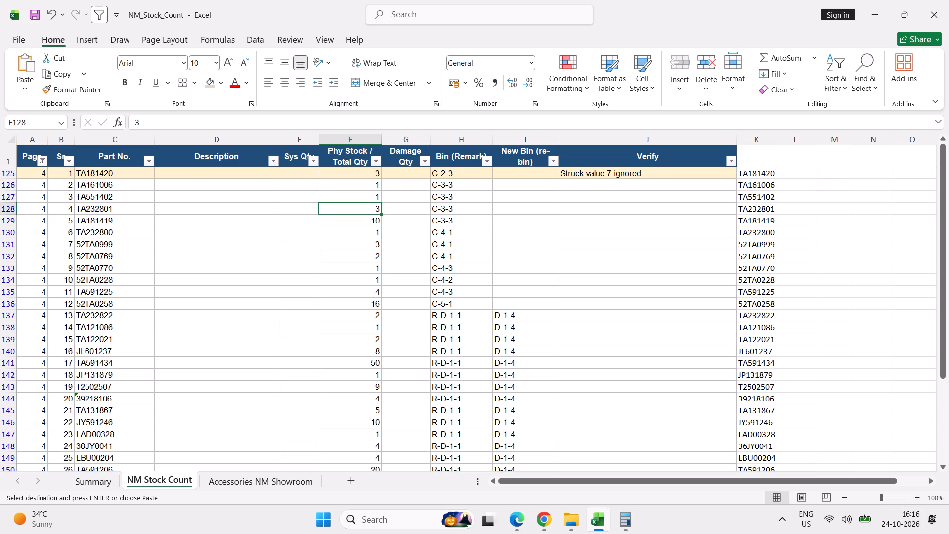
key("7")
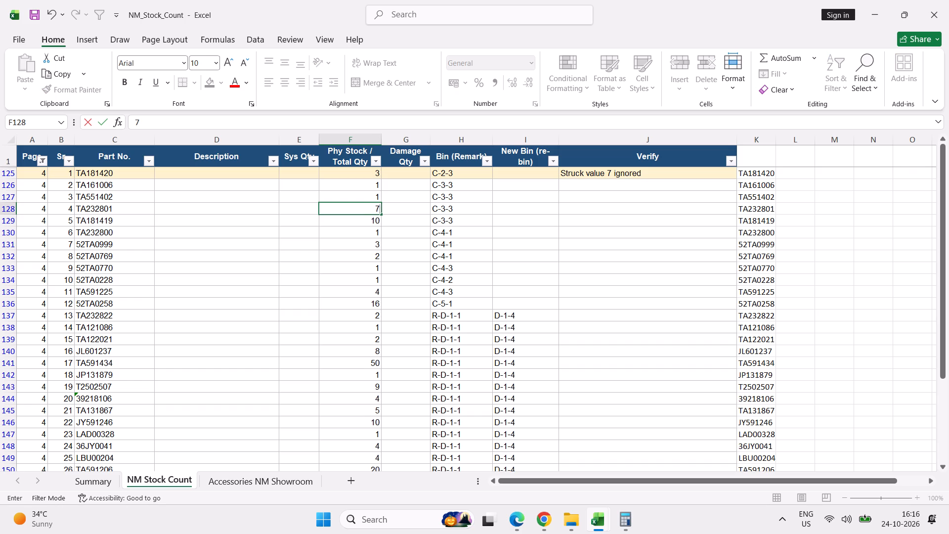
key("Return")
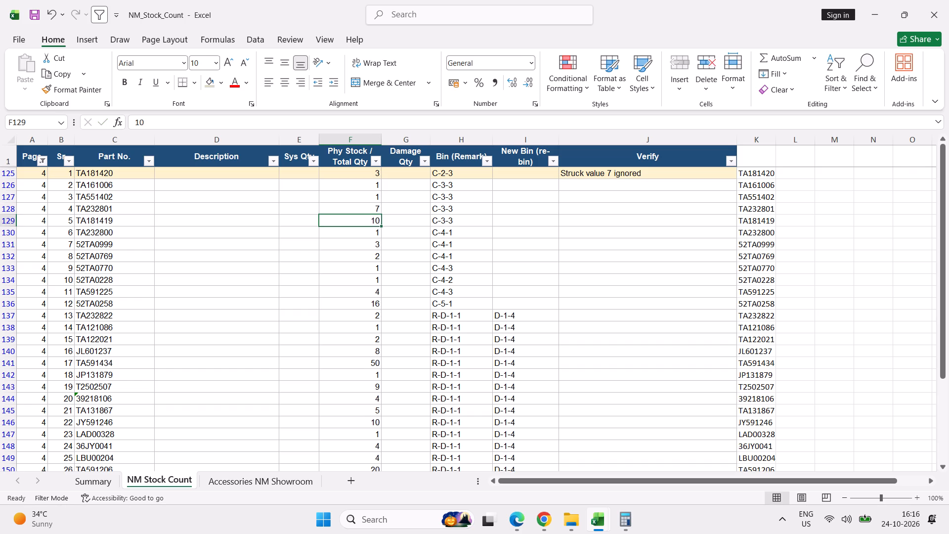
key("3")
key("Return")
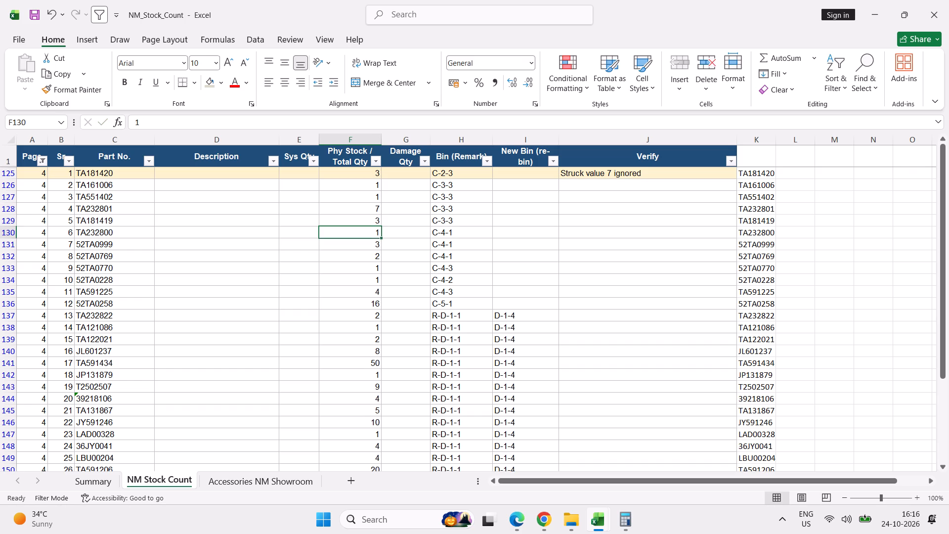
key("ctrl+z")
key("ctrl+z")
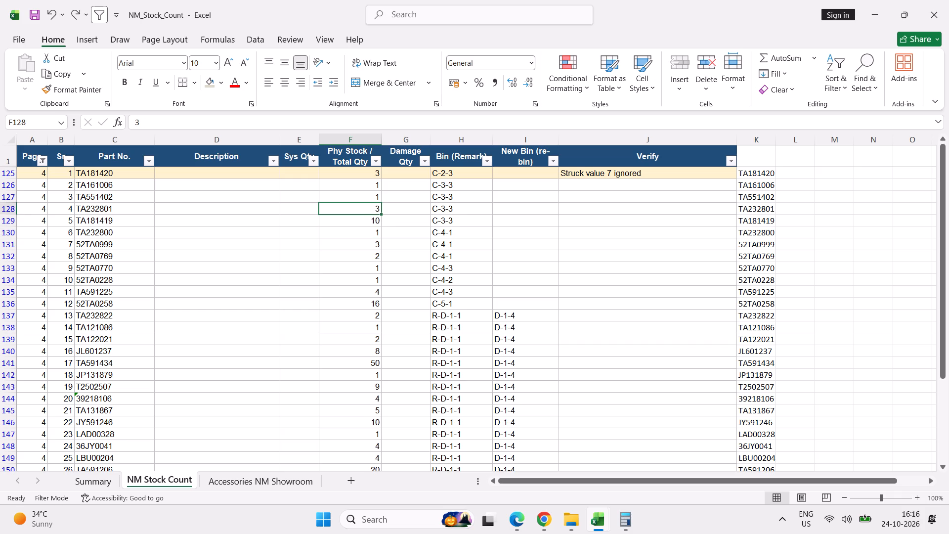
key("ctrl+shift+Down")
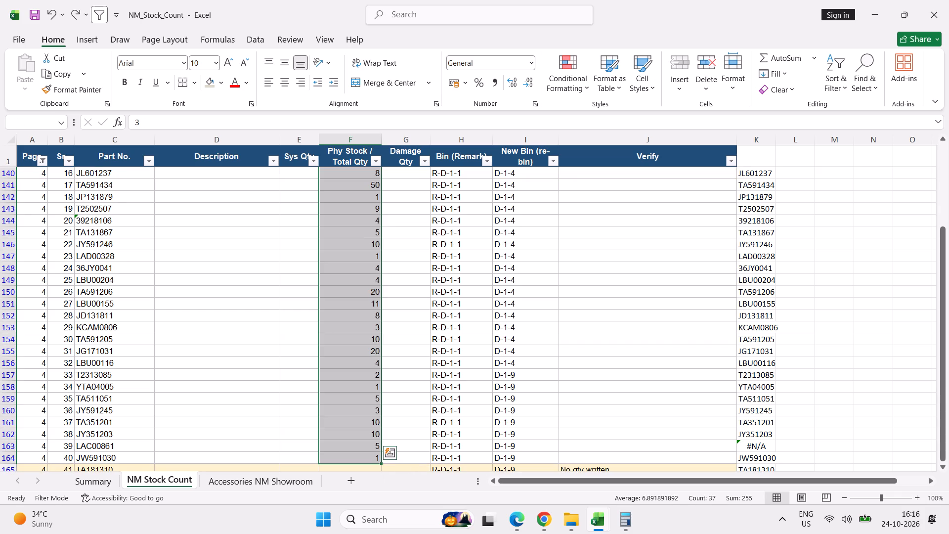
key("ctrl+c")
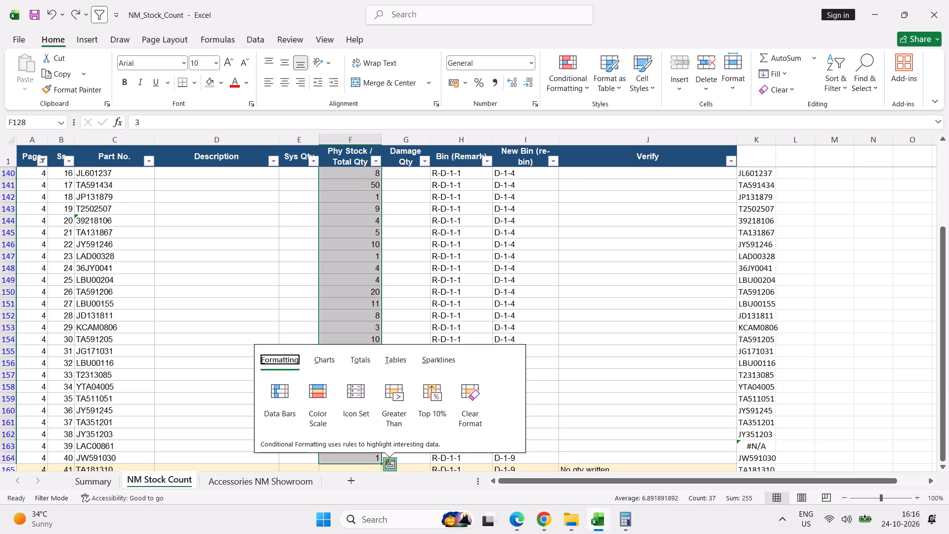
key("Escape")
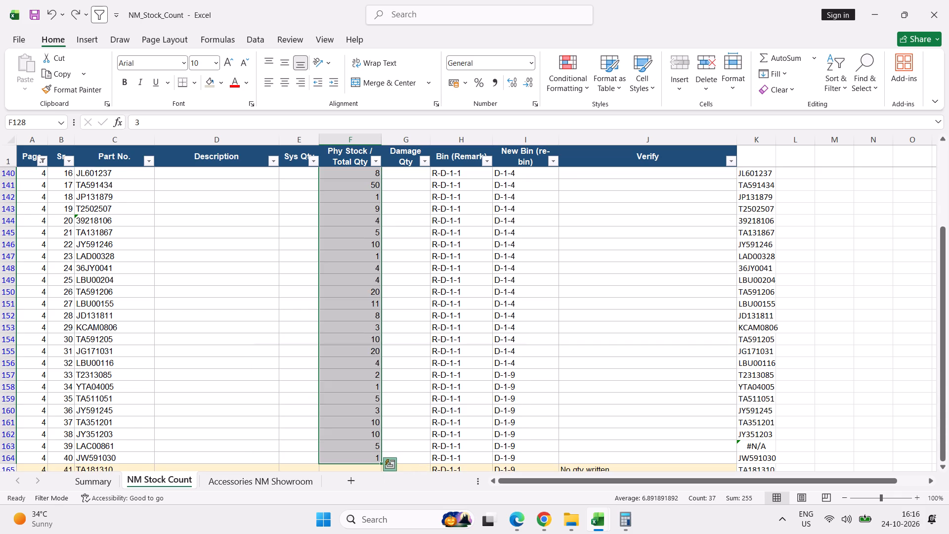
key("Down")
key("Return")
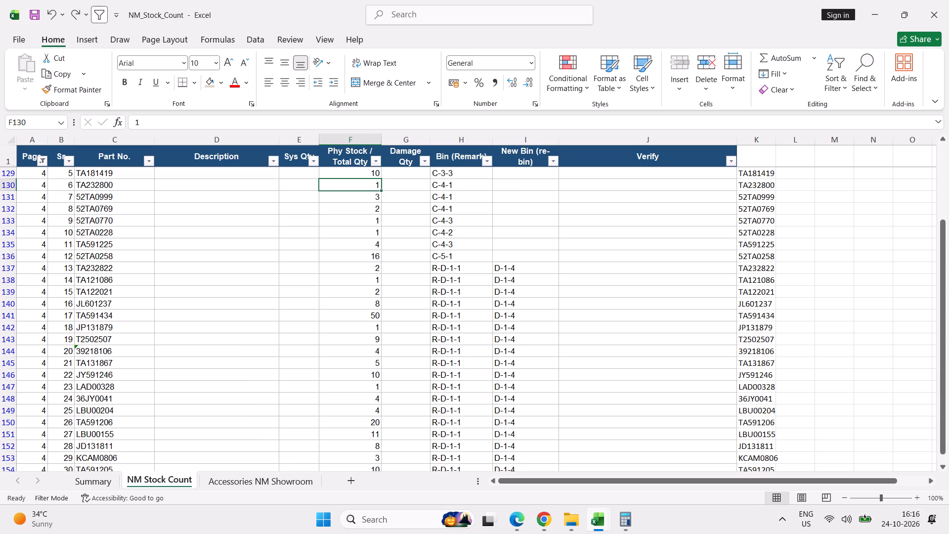
Copy page 4's physical stock quantities from serial 4 through serial 40 and paste them one row lower, starting at serial 5.
key("Up")
key("Up")
key("Up")
key("Up")
key("Up")
key("Up")
key("Up")
key("Up")
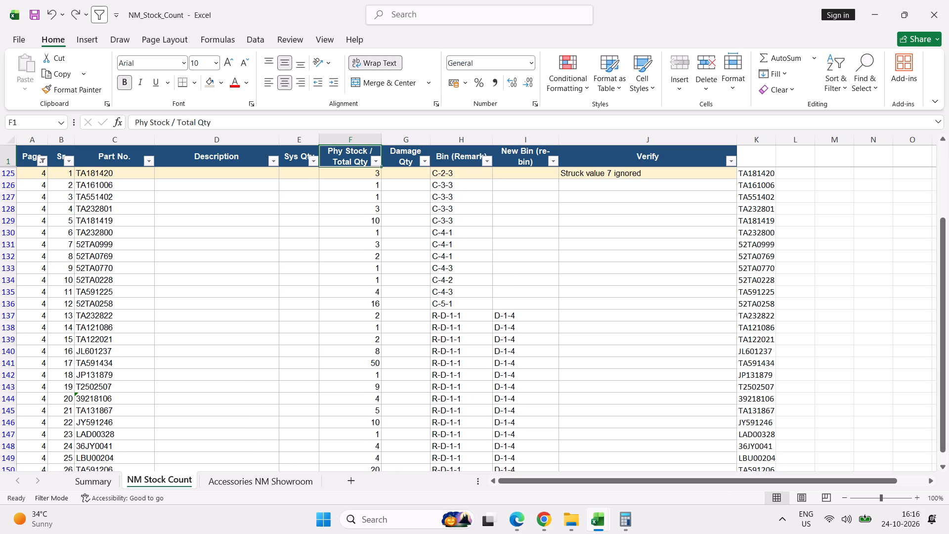
key("Down")
key("Down")
key("Down")
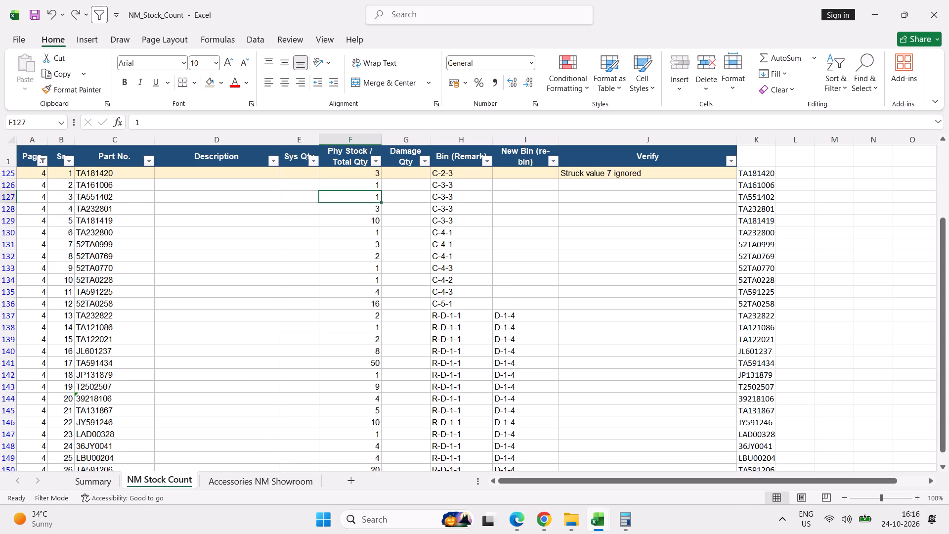
key("Down")
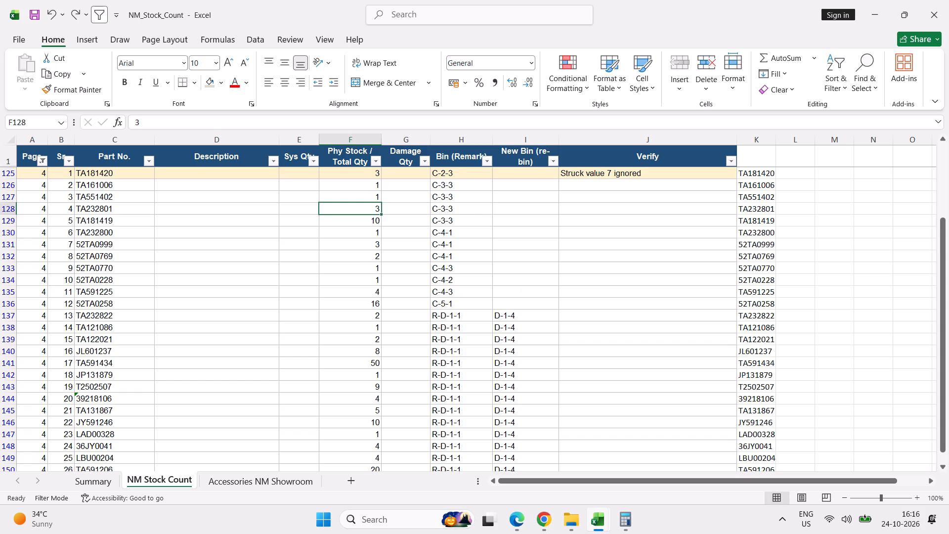
key("ctrl+shift+Down")
key("ctrl+c")
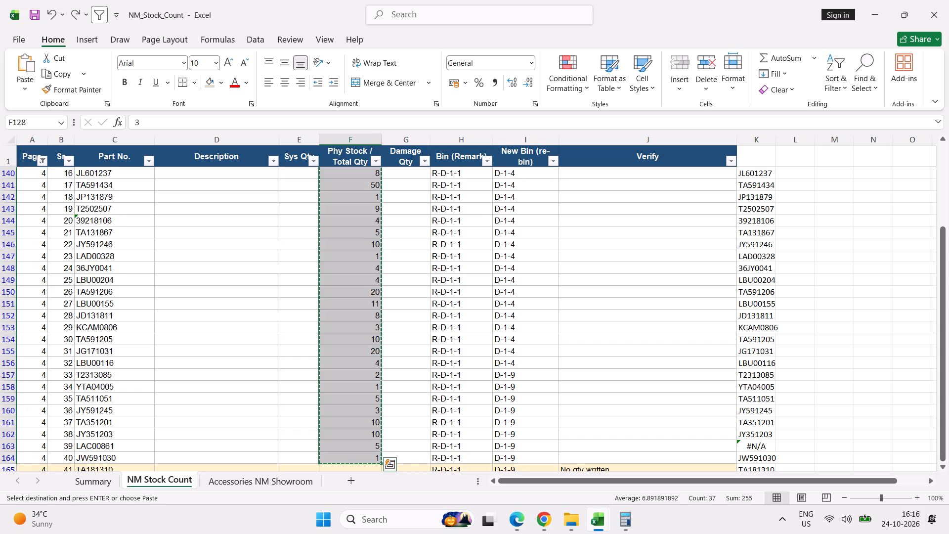
key("Down")
key("Return")
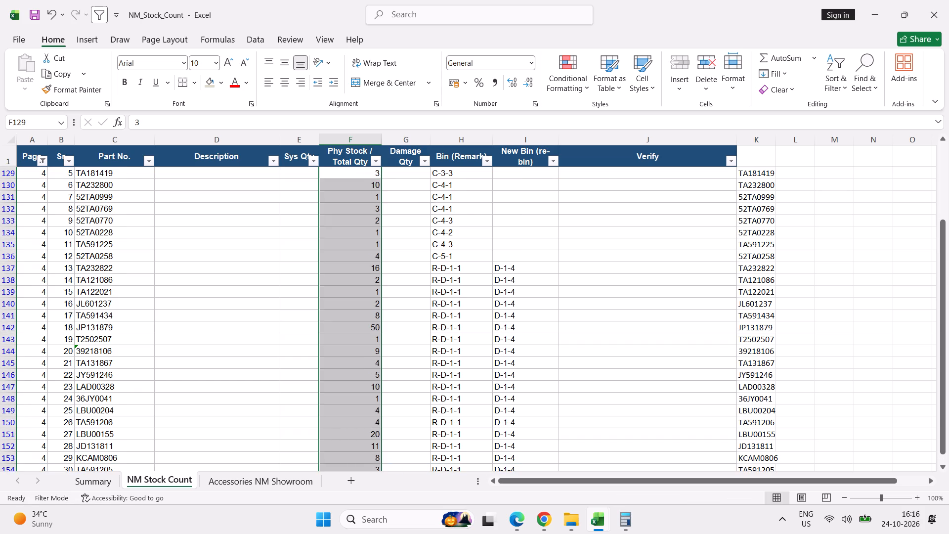
Set the physical stock quantity of page 4, serial 4 (TA232801) to 7.
key("Up")
key("Up")
key("Up")
key("Up")
key("Up")
key("Up")
key("Up")
key("Down")
key("Down")
key("Down")
key("Down")
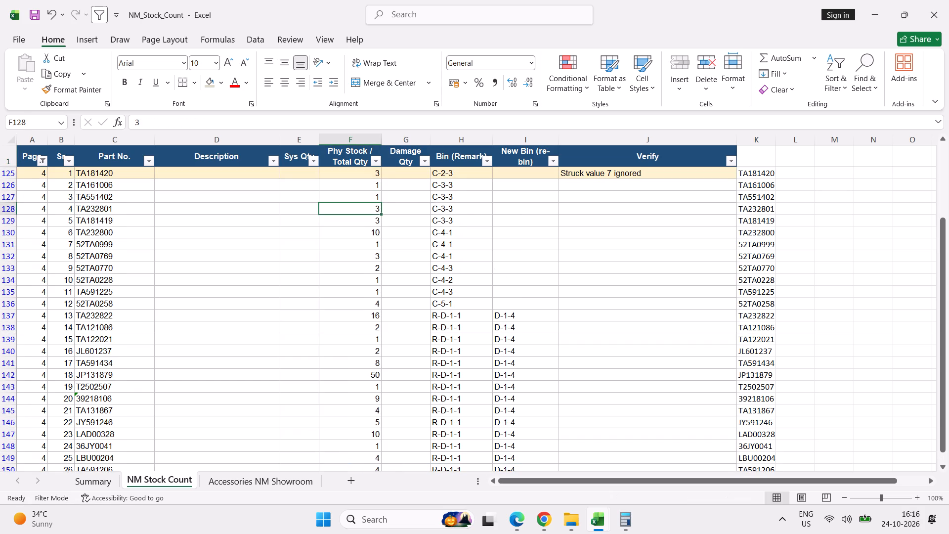
key("7")
key("Return")
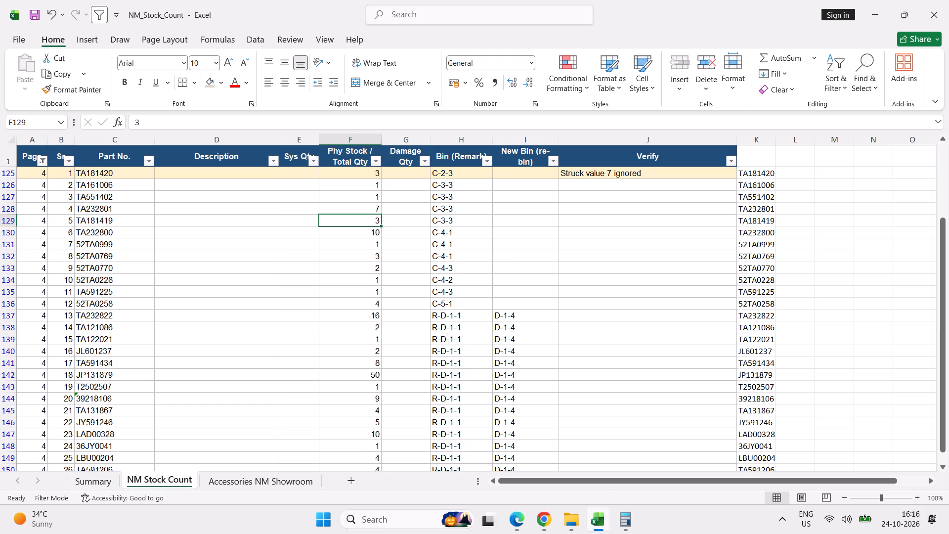
Check page 4's shifted physical stock quantities row by row against their part numbers, from serial 5 down to serial 41.
key("Down")
key("Down")
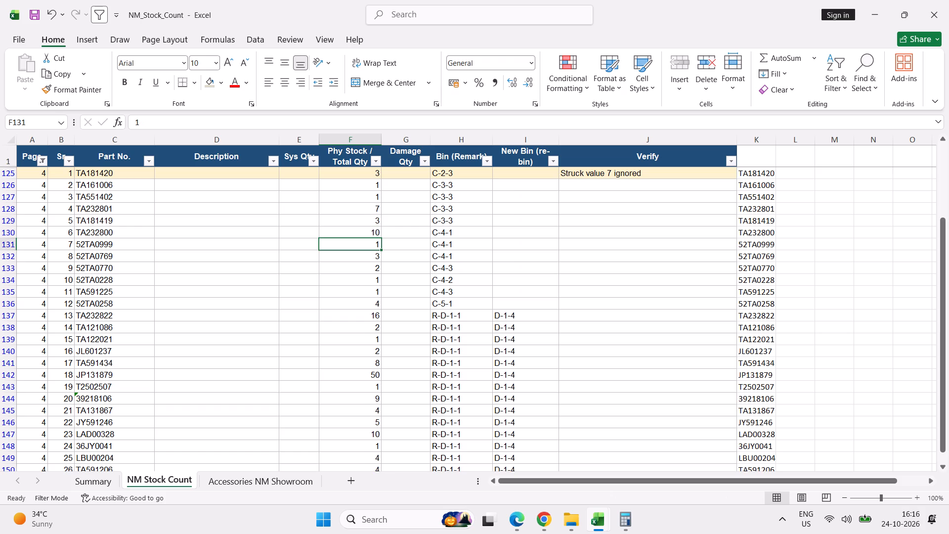
key("Down")
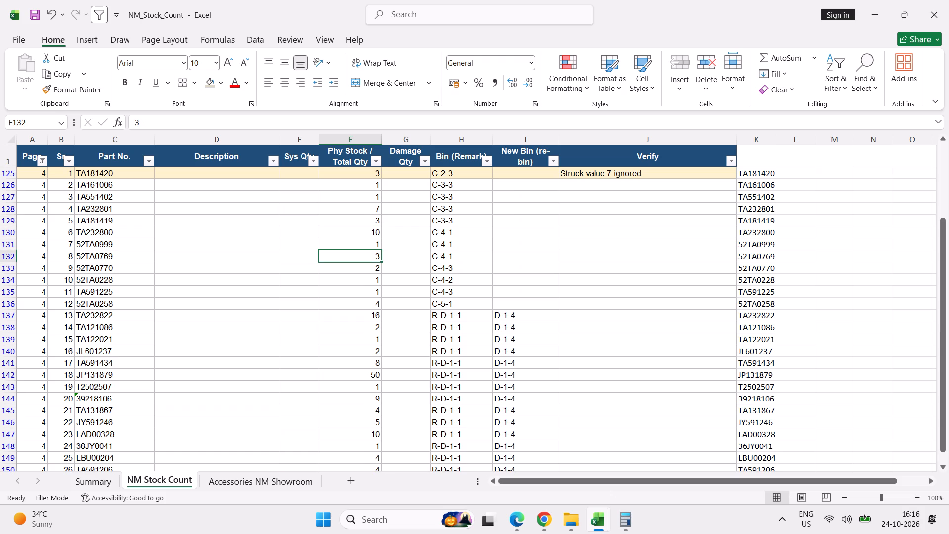
key("shift+space")
key("Down")
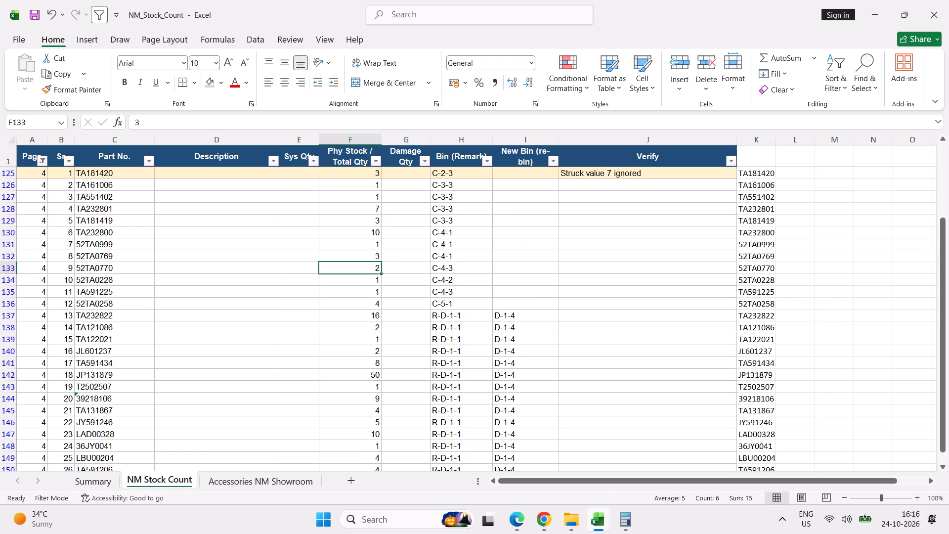
key("Down")
key("Down")
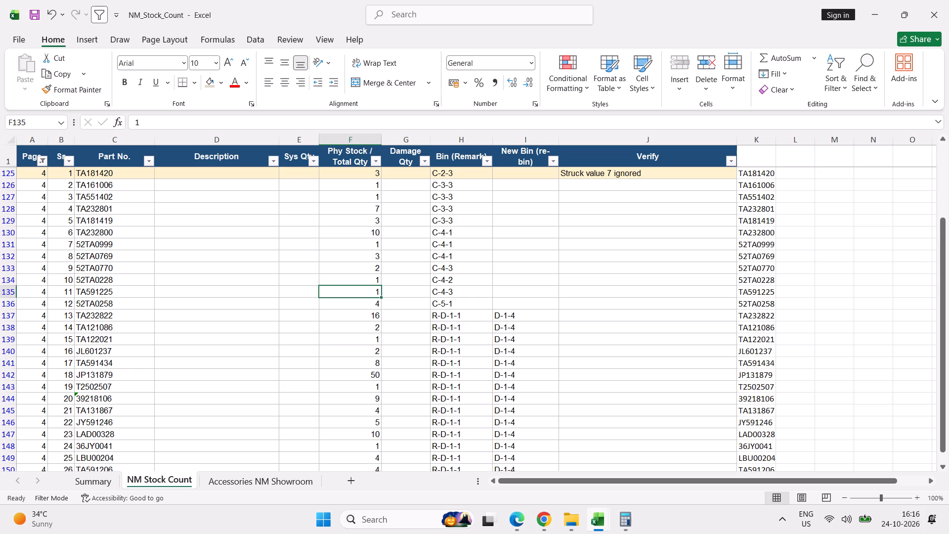
key("Down")
key("Down")
key("Down")
key("Down")
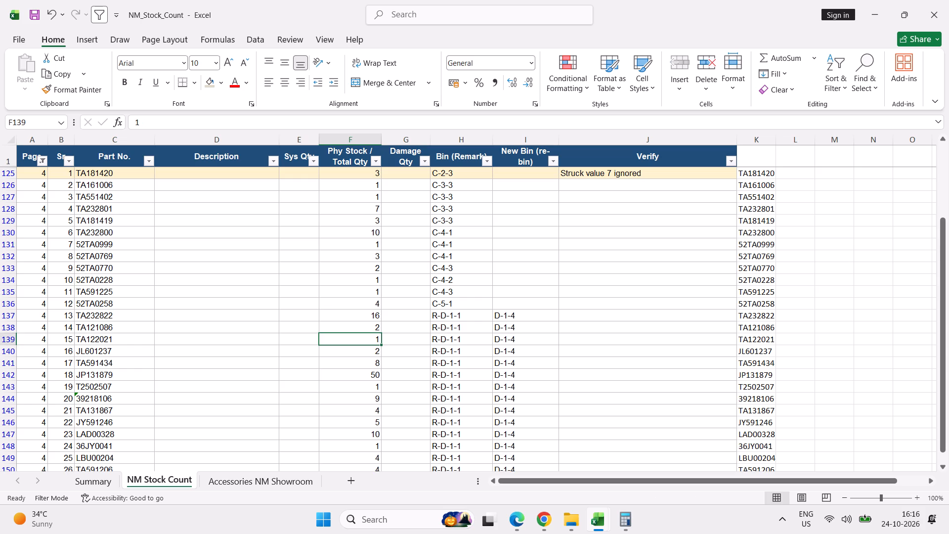
key("Down")
key("Down")
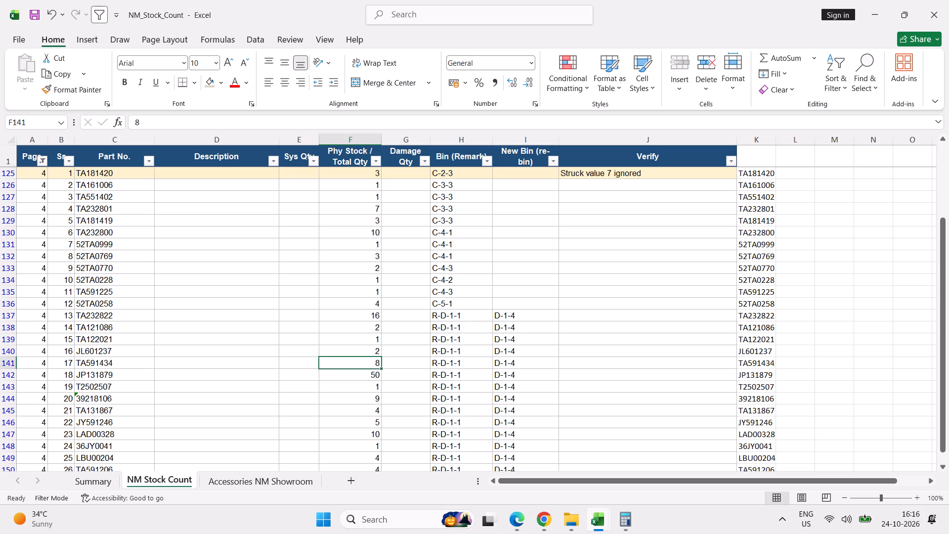
key("Down")
key("Down")
key("Down")
key("Down")
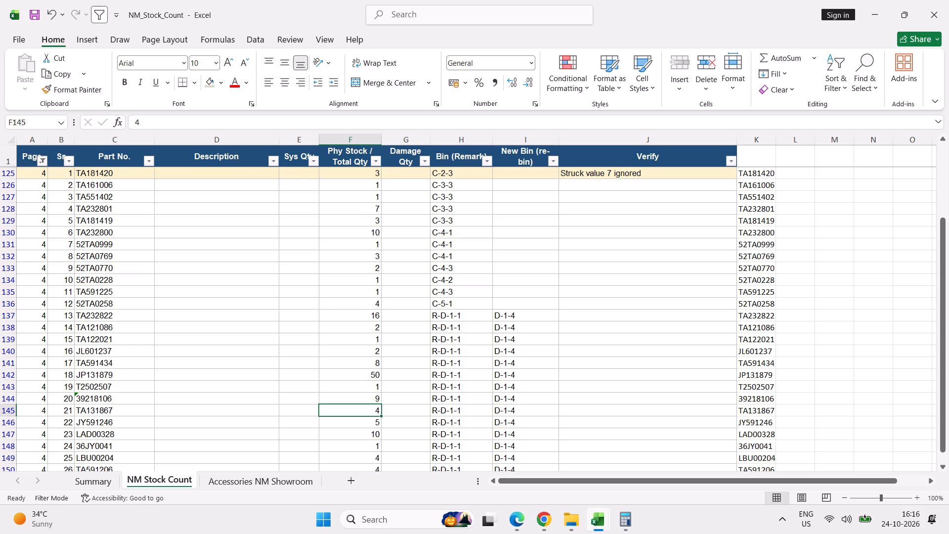
key("Down")
key("Down")
key("space")
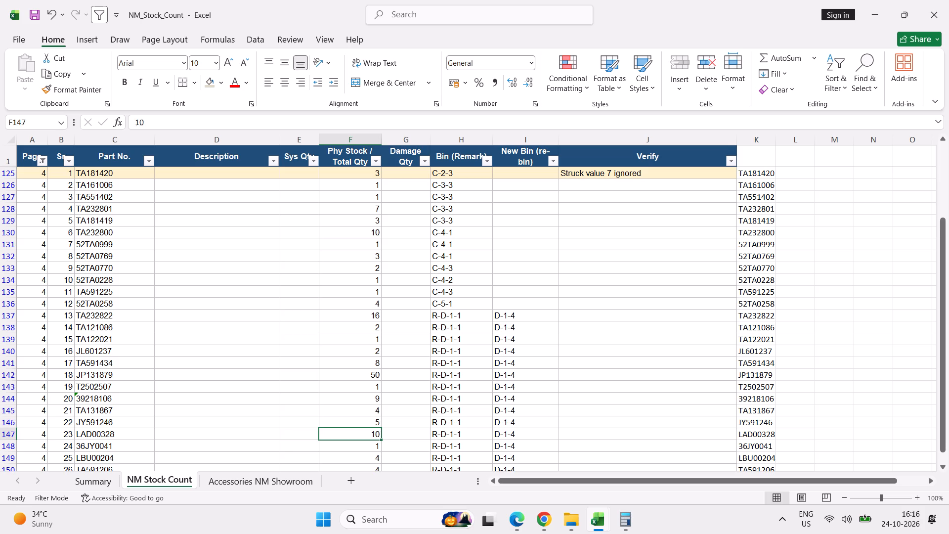
key("Escape")
key("shift+space")
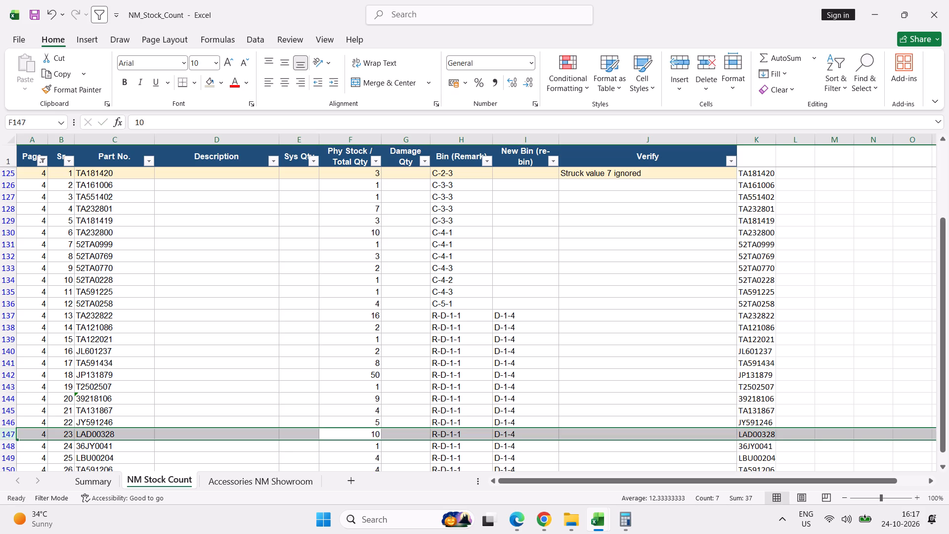
left_click(361, 432)
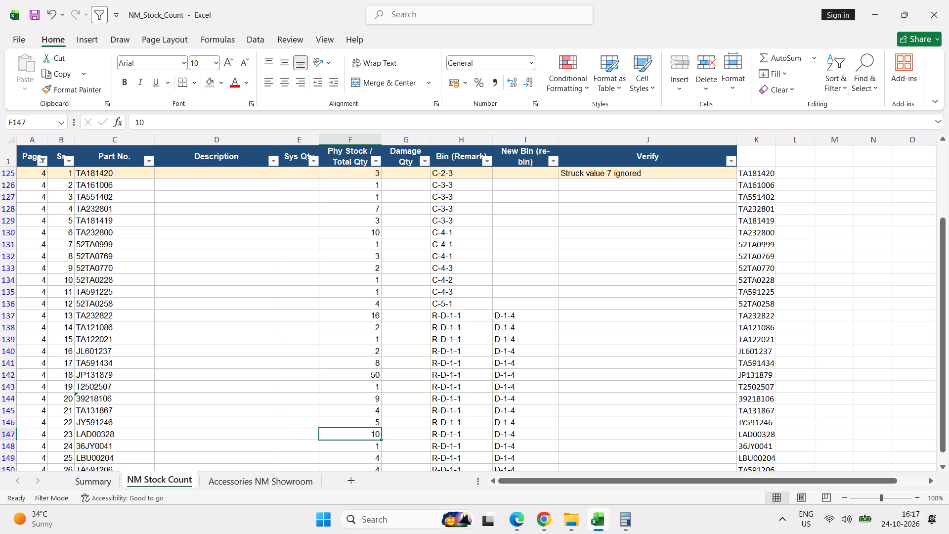
key("Down")
key("Down")
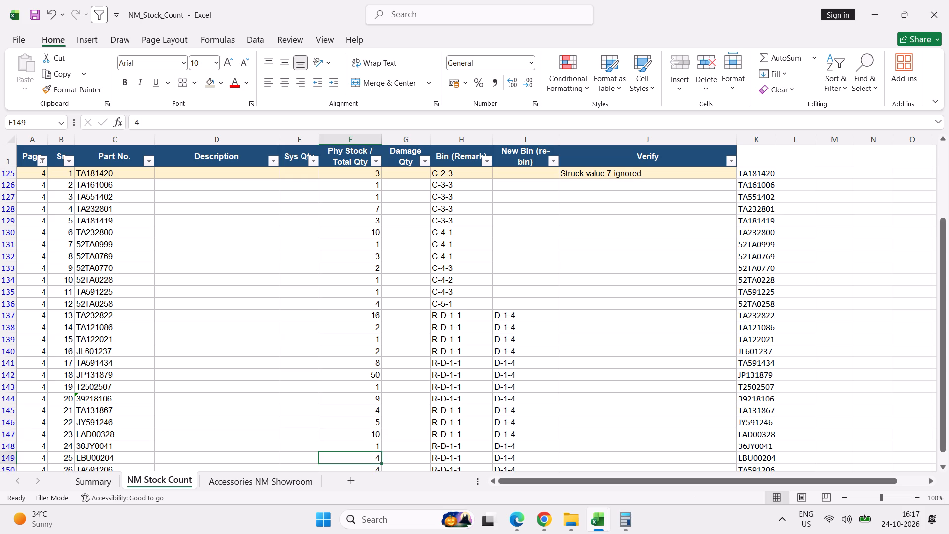
key("Down")
key("Down")
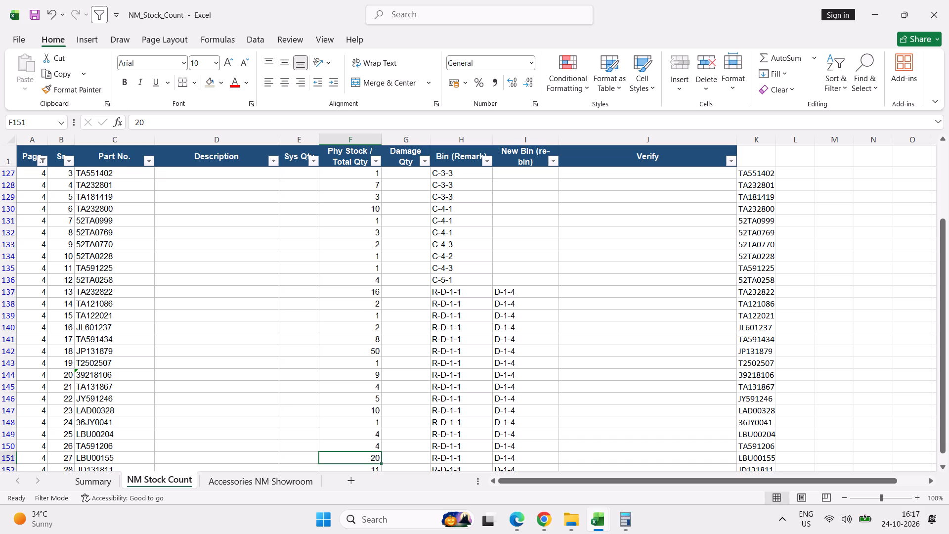
key("Down")
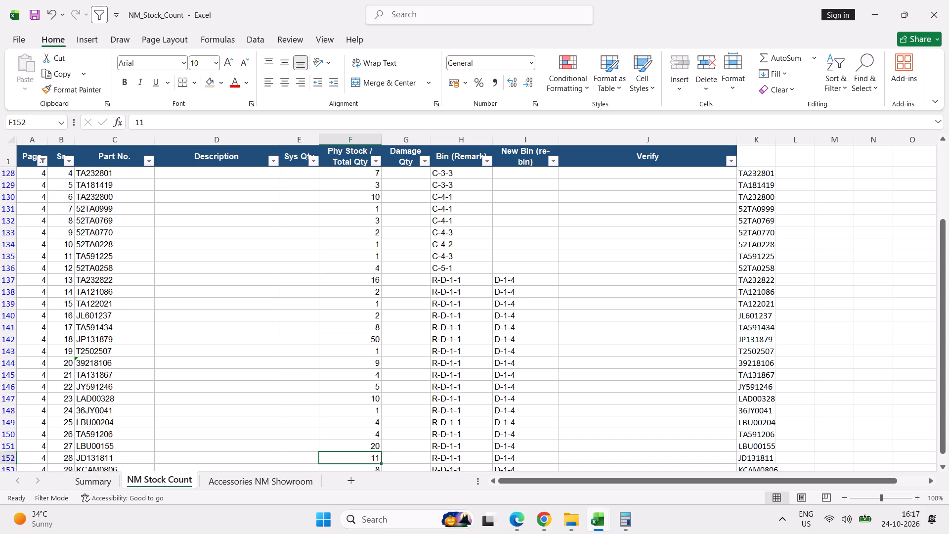
key("Down")
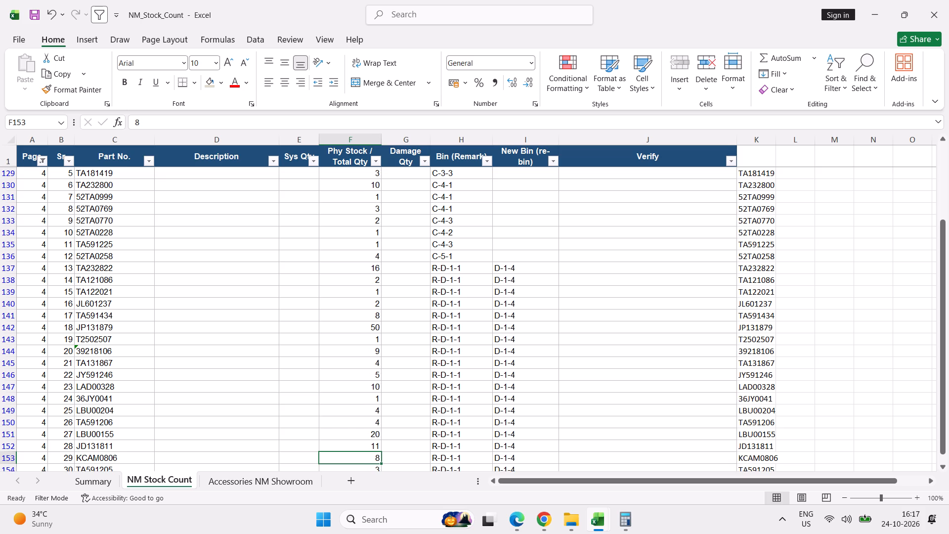
key("Down")
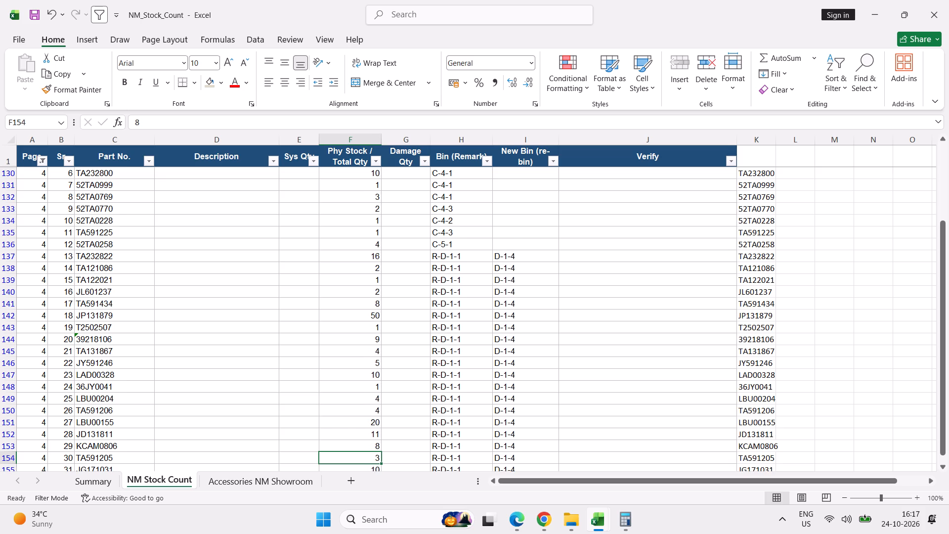
key("Down")
key("Down")
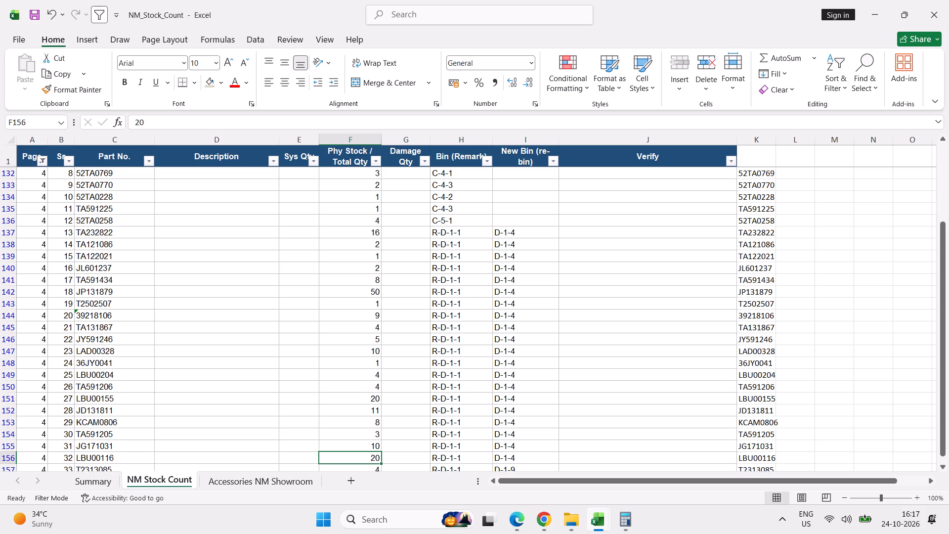
key("Down")
key("Down")
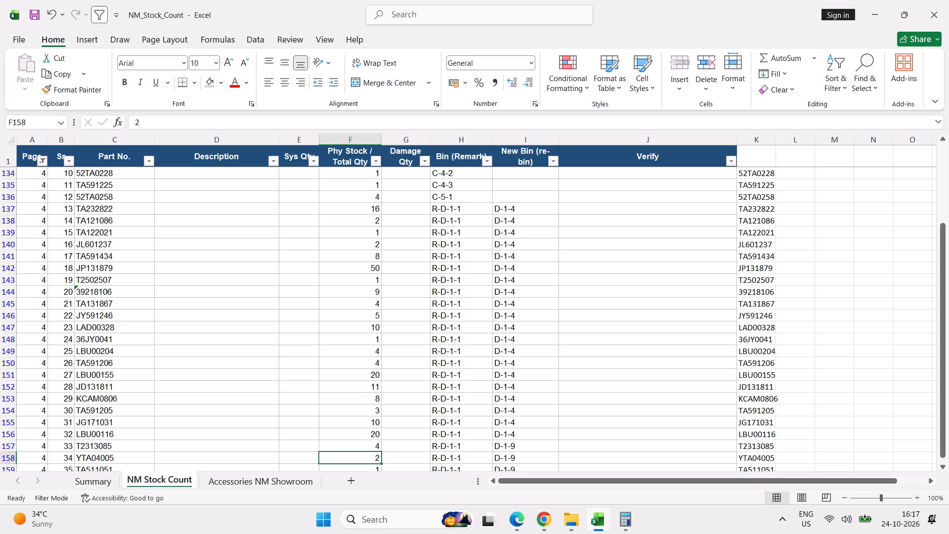
key("Down")
key("Down")
key("Down")
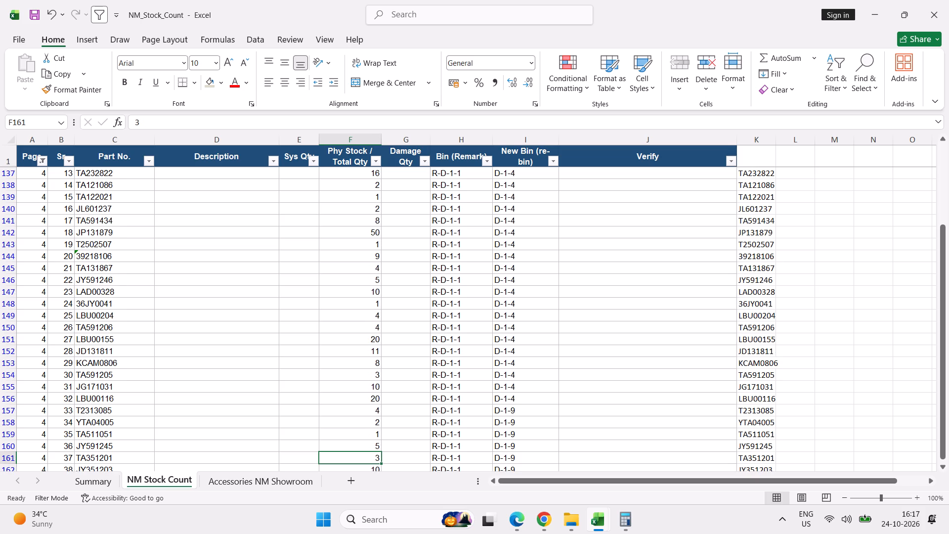
key("Down")
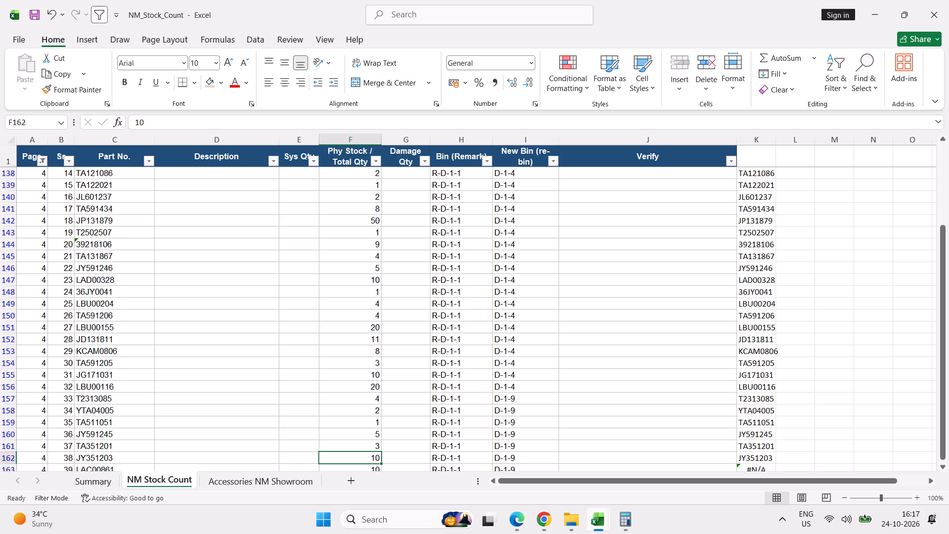
key("Down")
key("Down")
key("Down")
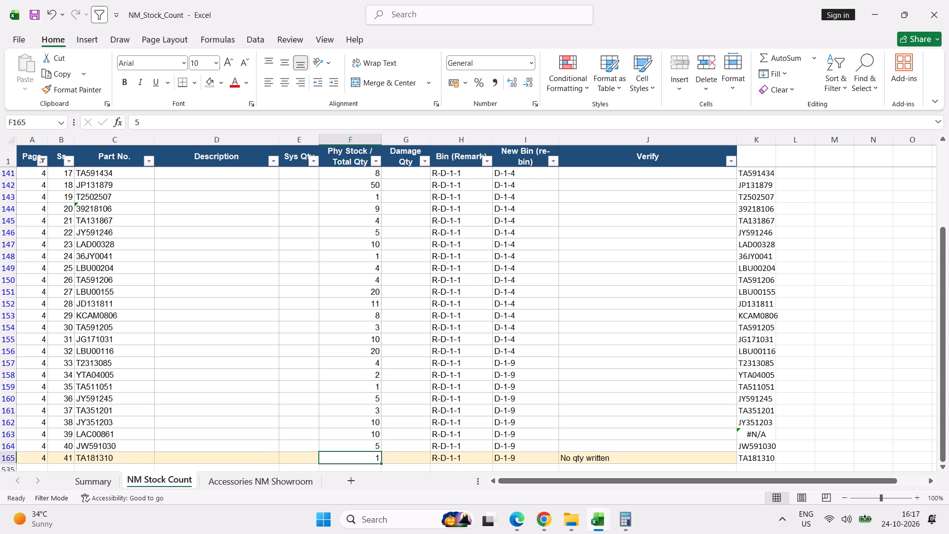
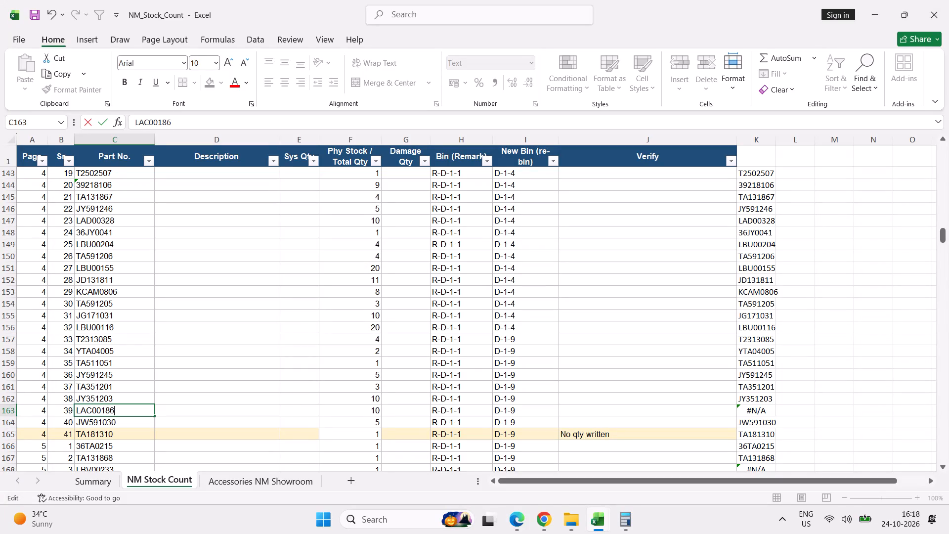
Set the part number of page 4, serial 39 to LAC00186 and save the workbook.
key("Return")
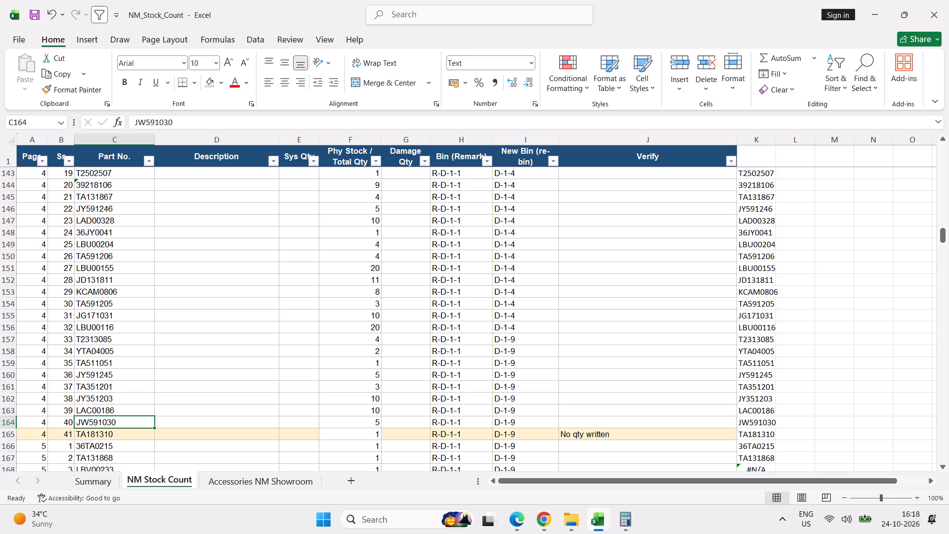
key("ctrl+s")
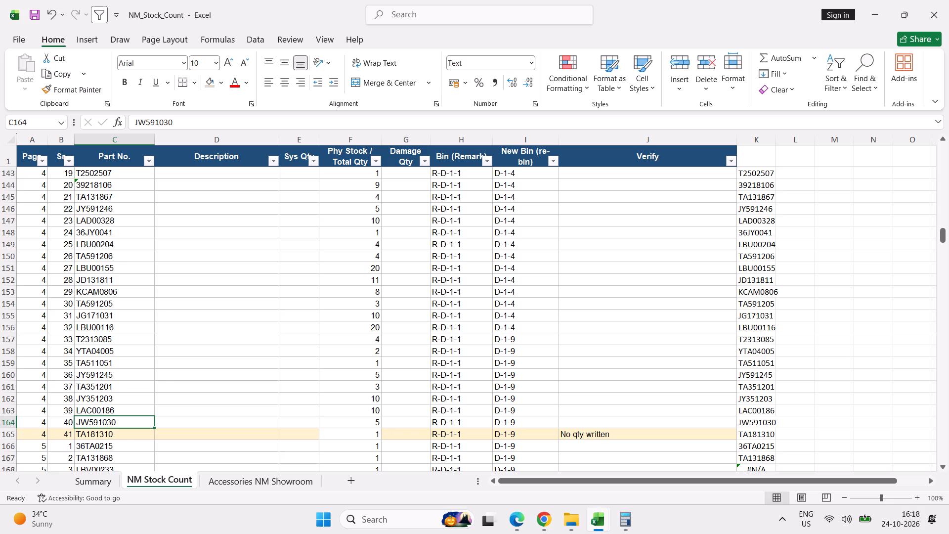
Filter the stock count list to show only page 5.
left_click(44, 165)
left_click(61, 324)
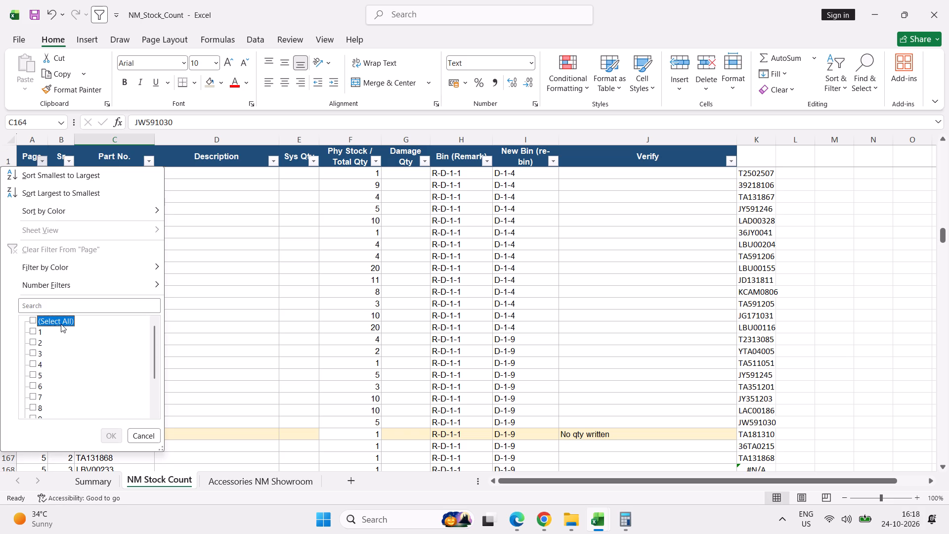
left_click(35, 373)
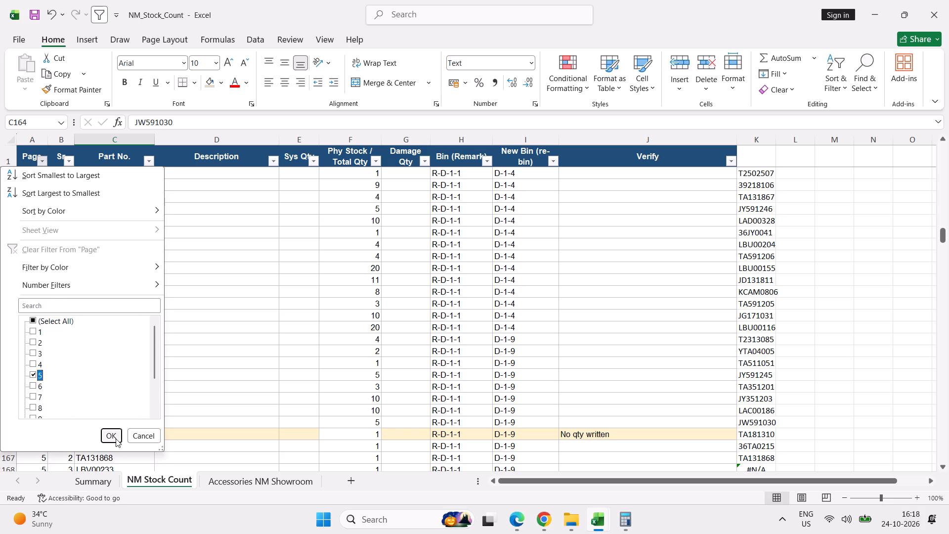
left_click(114, 434)
scroll(248, 314, "up", 20)
scroll(248, 314, "up", 4)
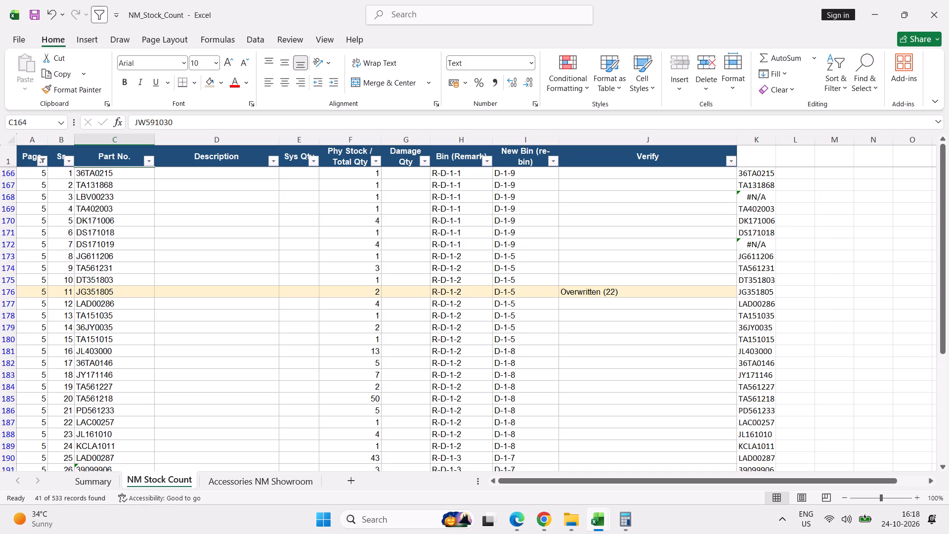
Correct the part number of page 5, serial 3 to LBU00233.
left_click(107, 200)
double_click(93, 196)
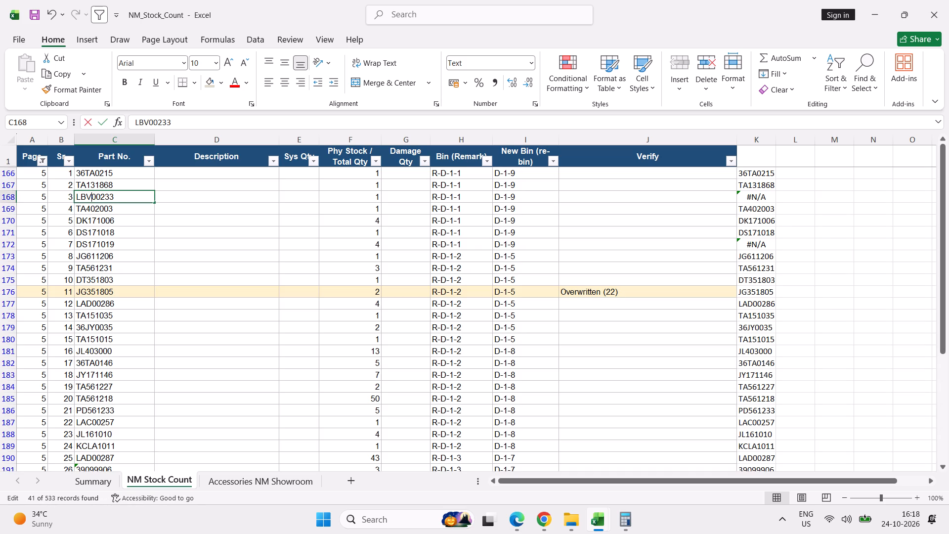
key("shift+Left")
key("u")
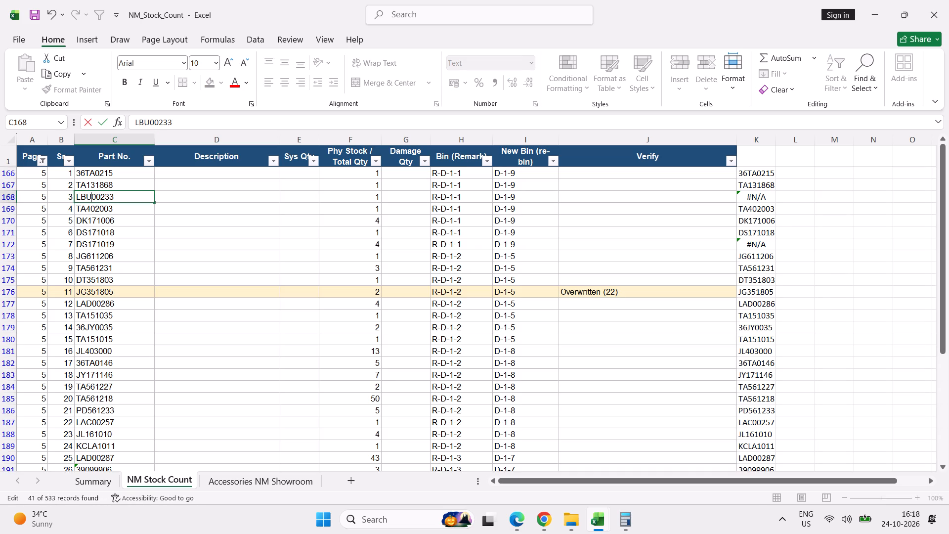
key("Return")
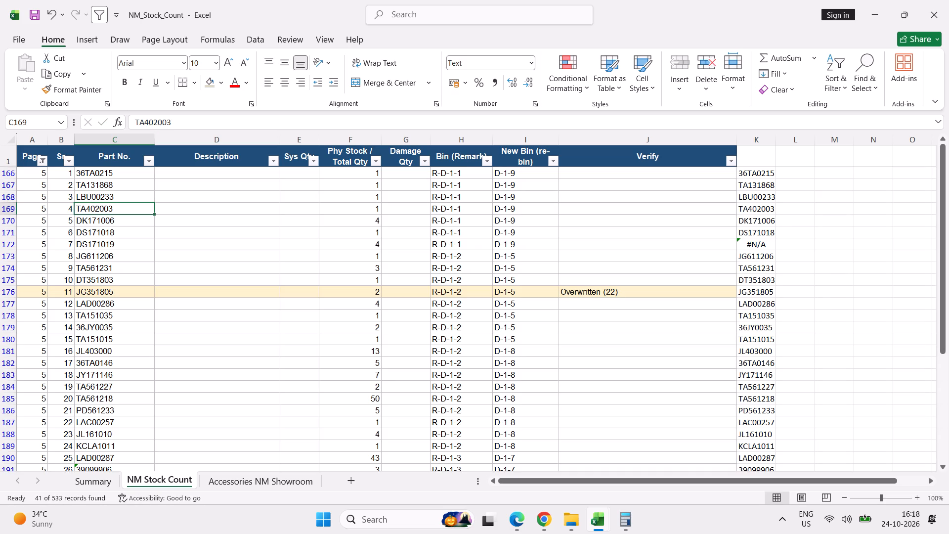
Correct the part numbers of page 5, serials 6 and 7 to DG171018 and DG171019.
left_click(143, 247)
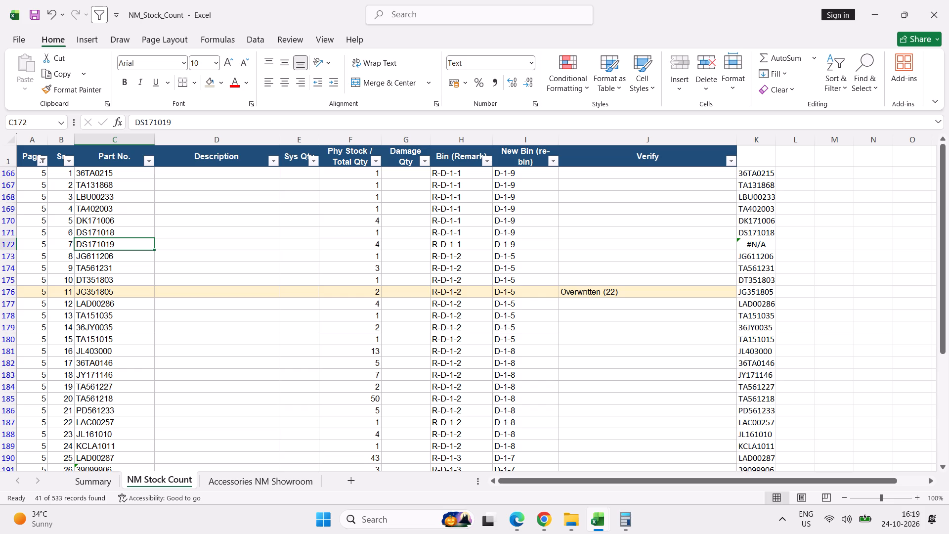
key("shift+space")
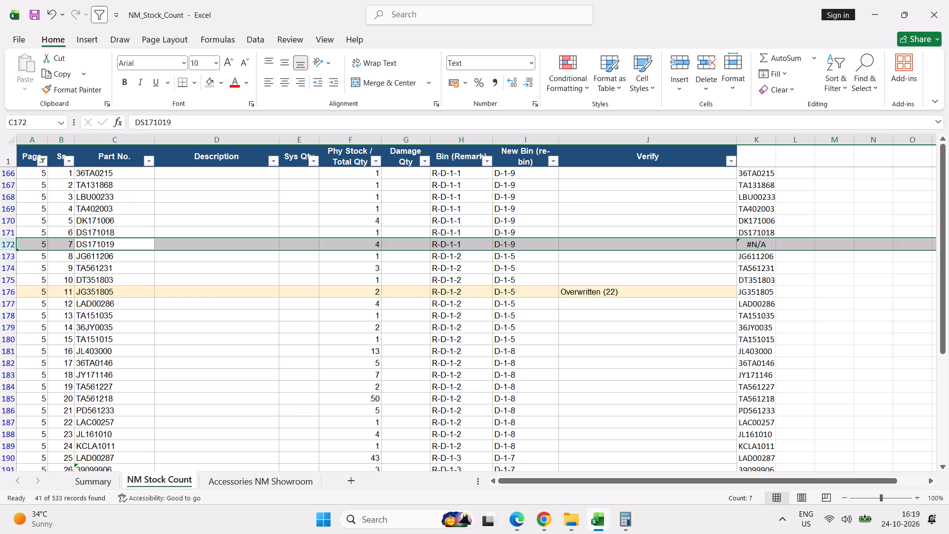
double_click(87, 233)
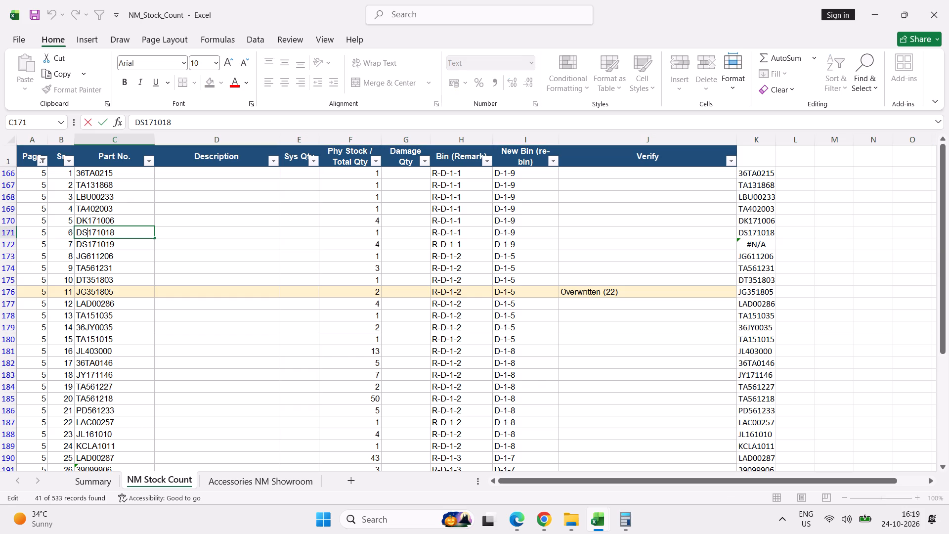
key("BackSpace")
key("g")
key("Return")
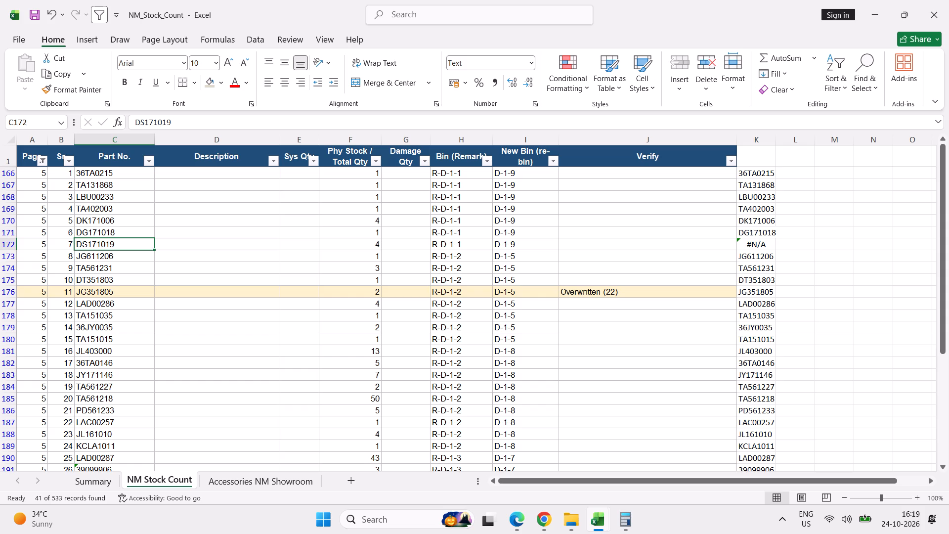
left_click(144, 123)
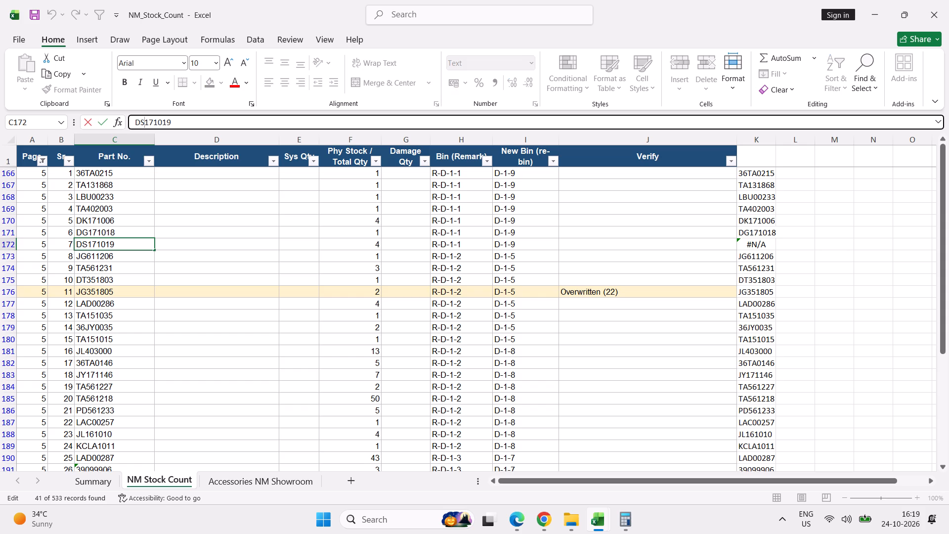
key("BackSpace")
key("g")
key("Return")
Correct the part number of page 5, serial 27 to TA403608.
scroll(189, 256, "down", 2)
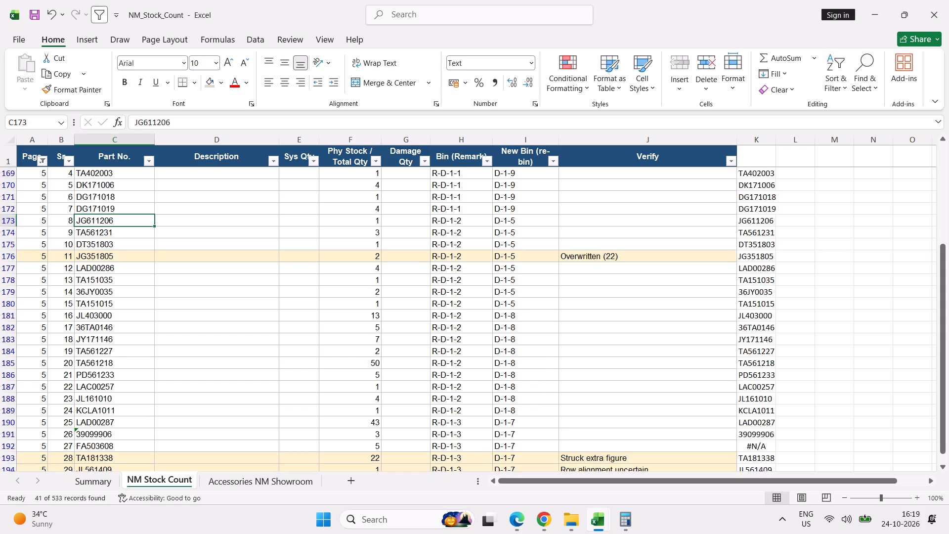
scroll(189, 256, "down", 4)
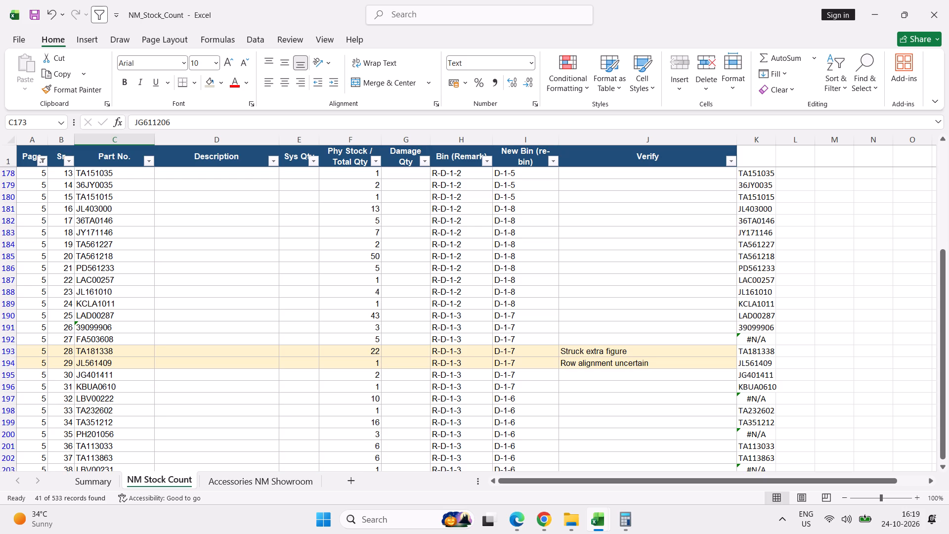
left_click(12, 343)
left_click(12, 340)
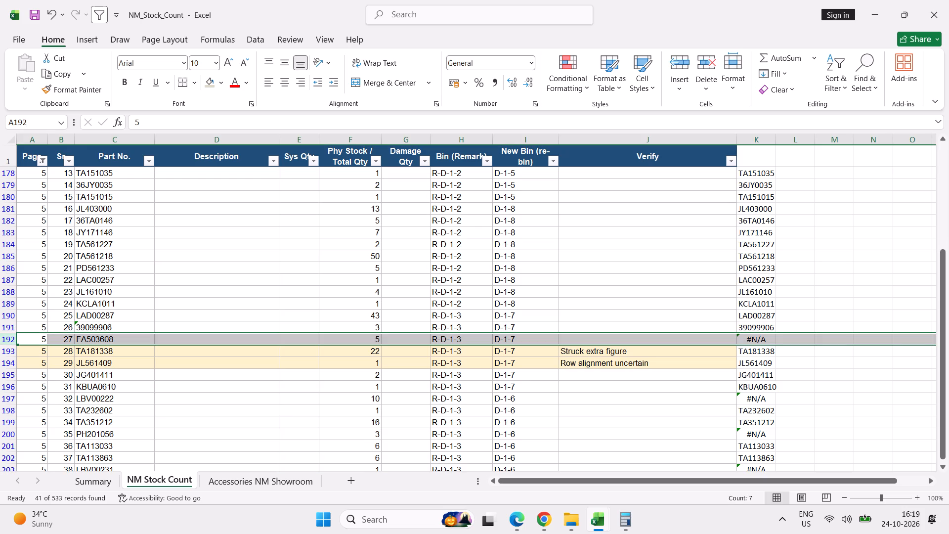
double_click(90, 342)
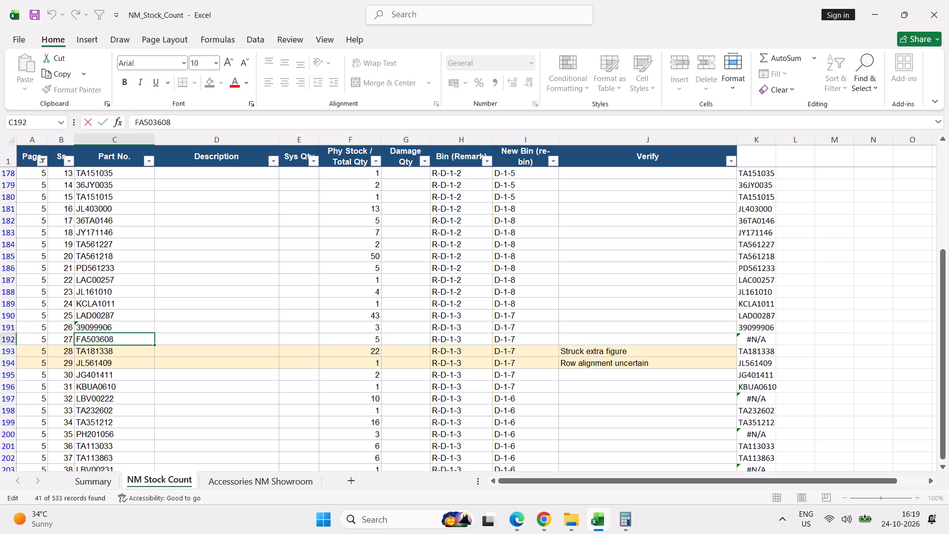
key("BackSpace")
key("4")
key("Return")
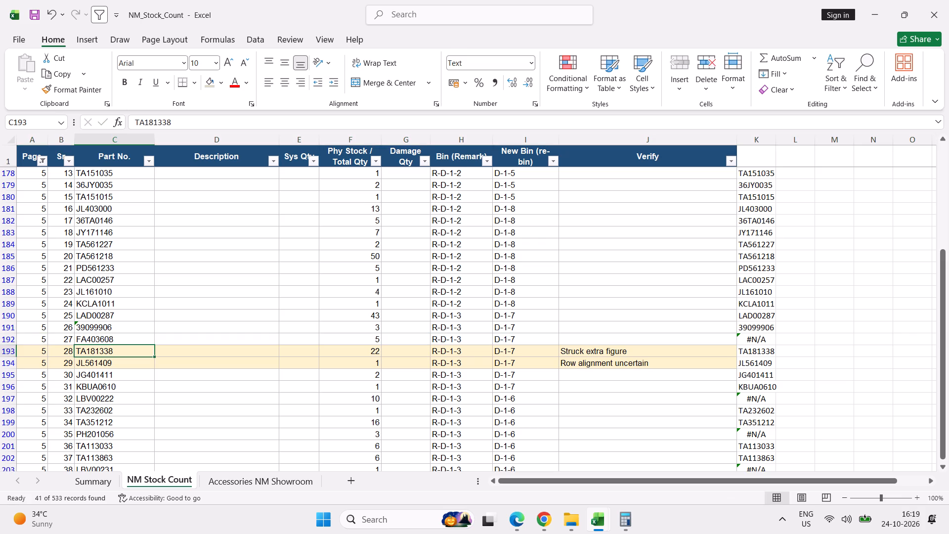
left_click(9, 340)
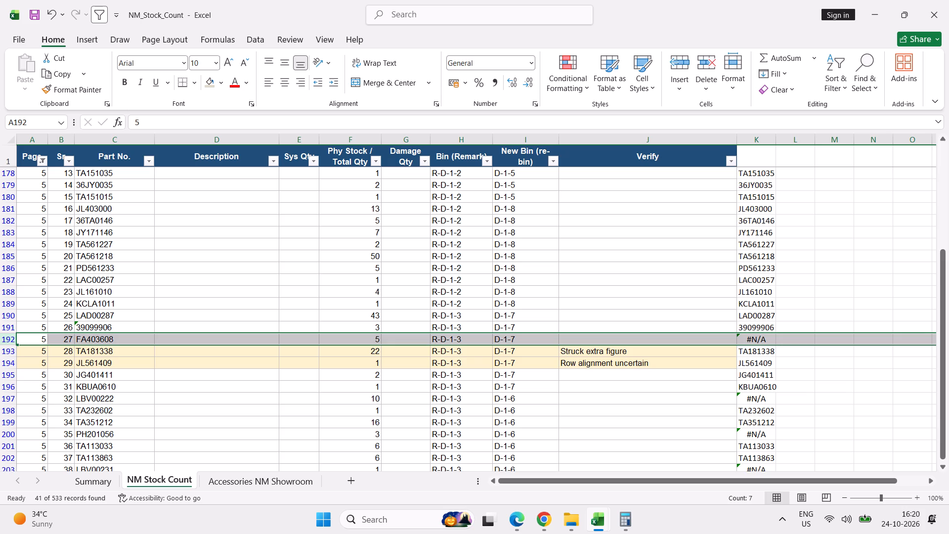
double_click(80, 340)
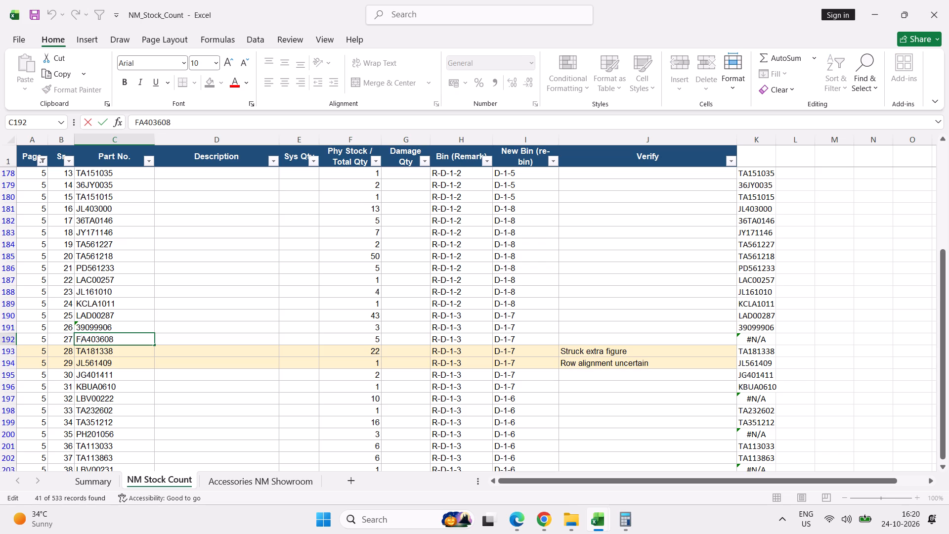
key("BackSpace")
key("t")
key("Return")
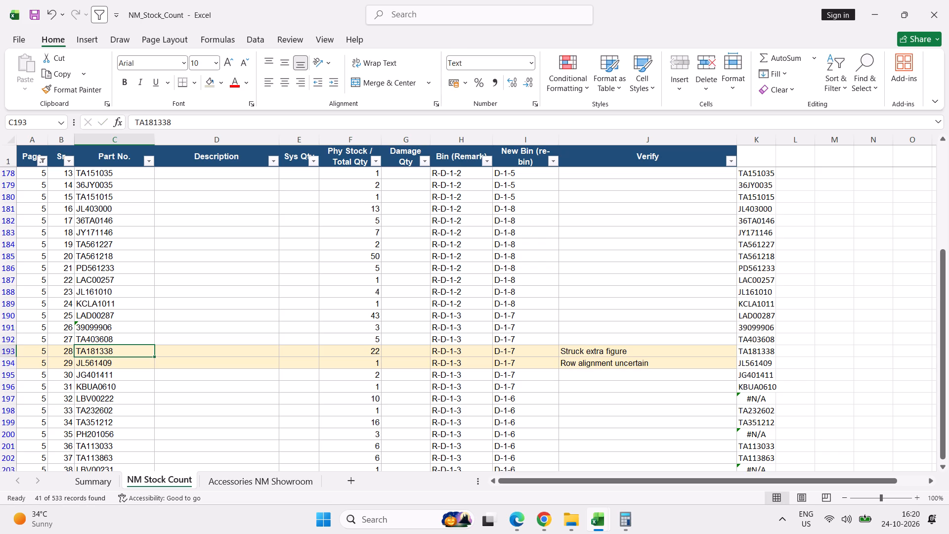
Correct the part number of page 5, serial 32 to LBU00222.
double_click(93, 397)
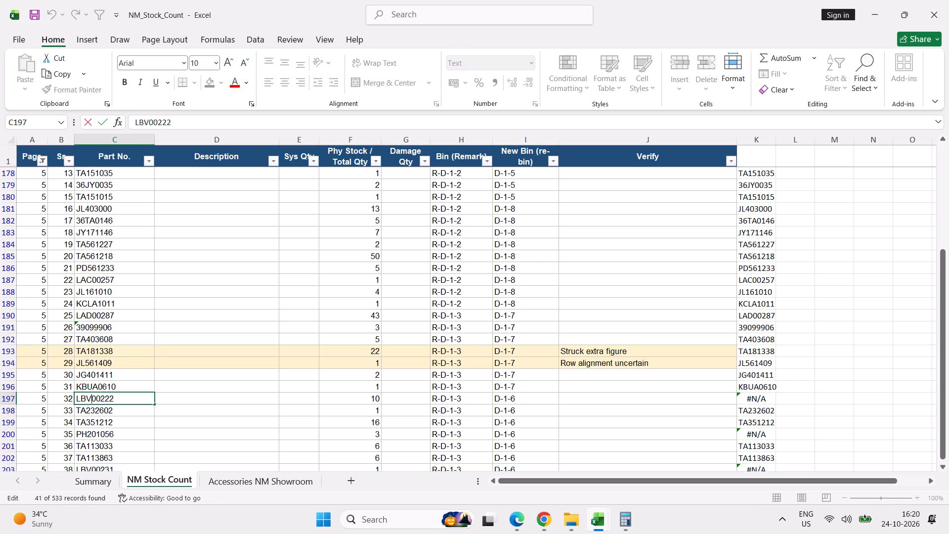
key("BackSpace")
key("u")
key("Return")
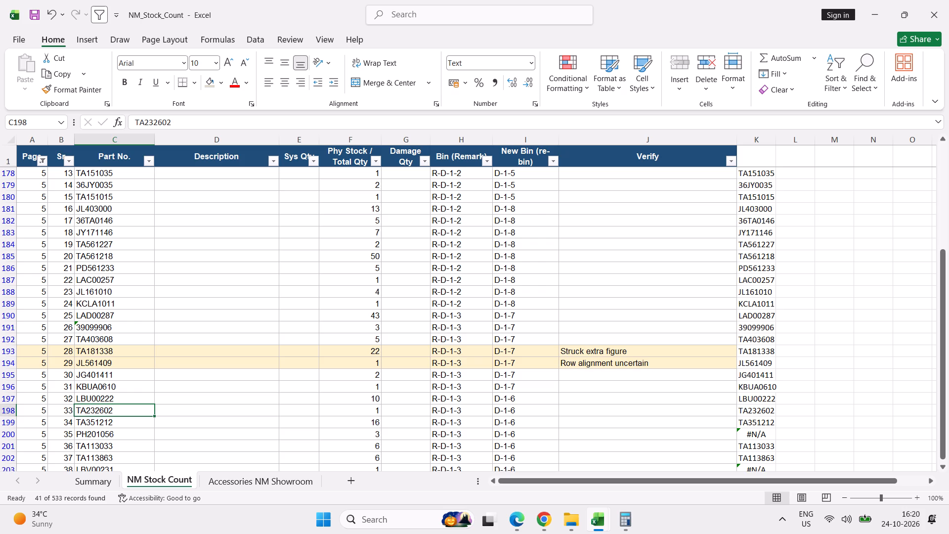
Correct the part number of page 5, serial 35 to DH201056.
left_click(96, 437)
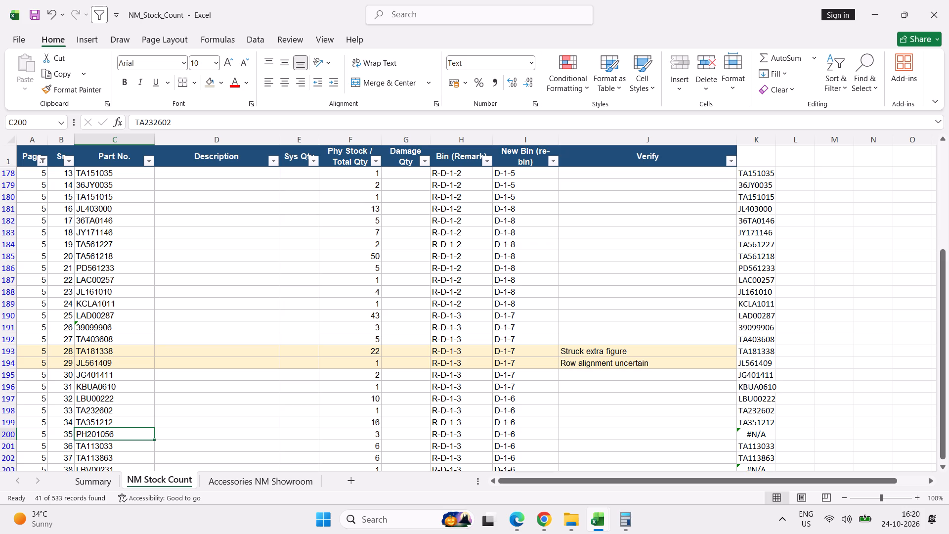
double_click(82, 432)
key("BackSpace")
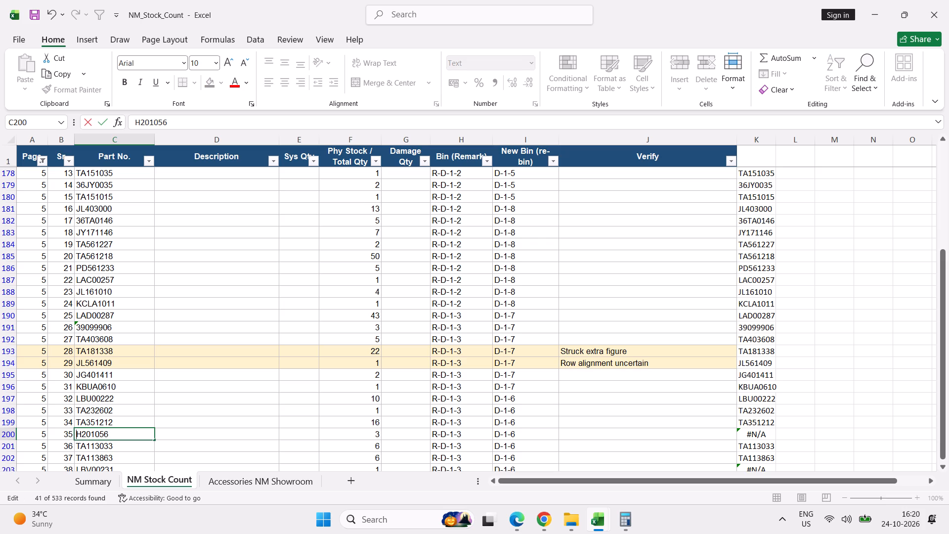
key("d")
key("Return")
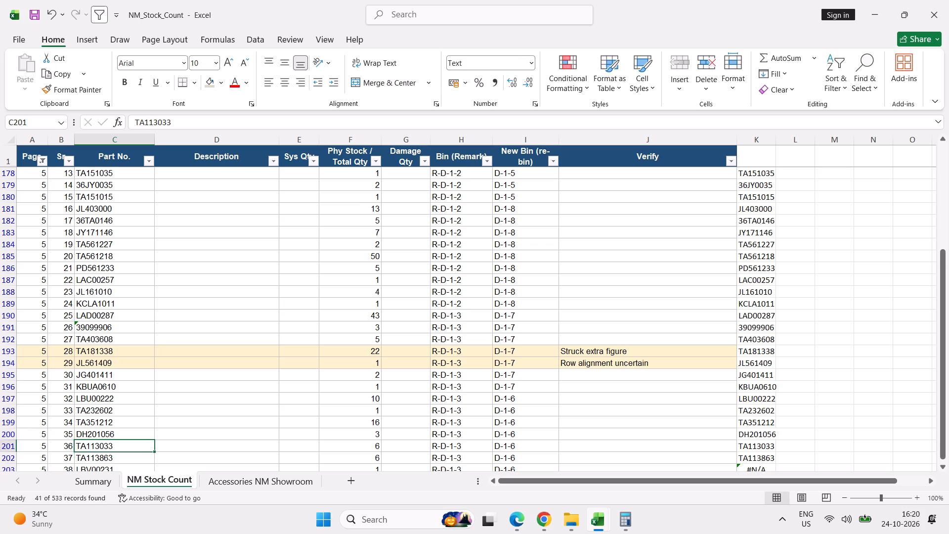
Correct the part number of page 5, serial 38 to LBU00231.
scroll(108, 407, "down", 3)
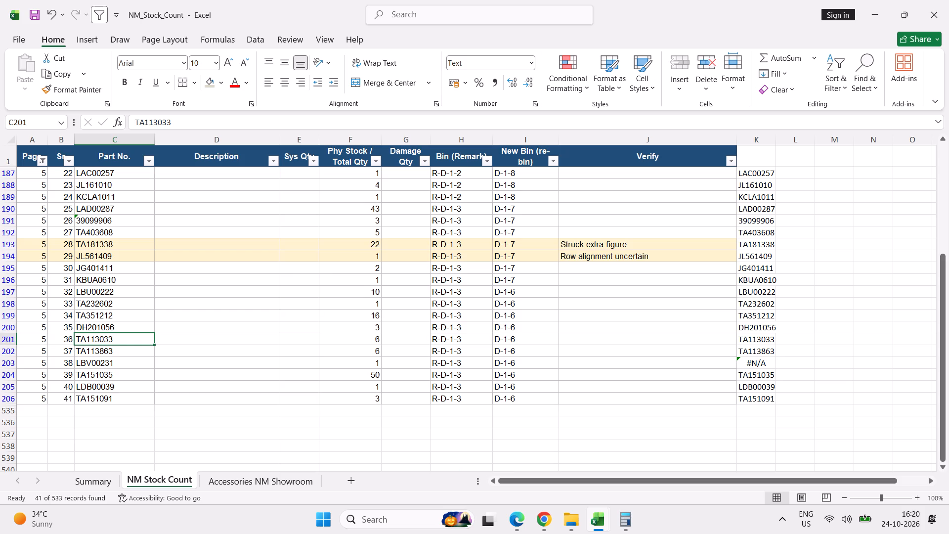
double_click(91, 362)
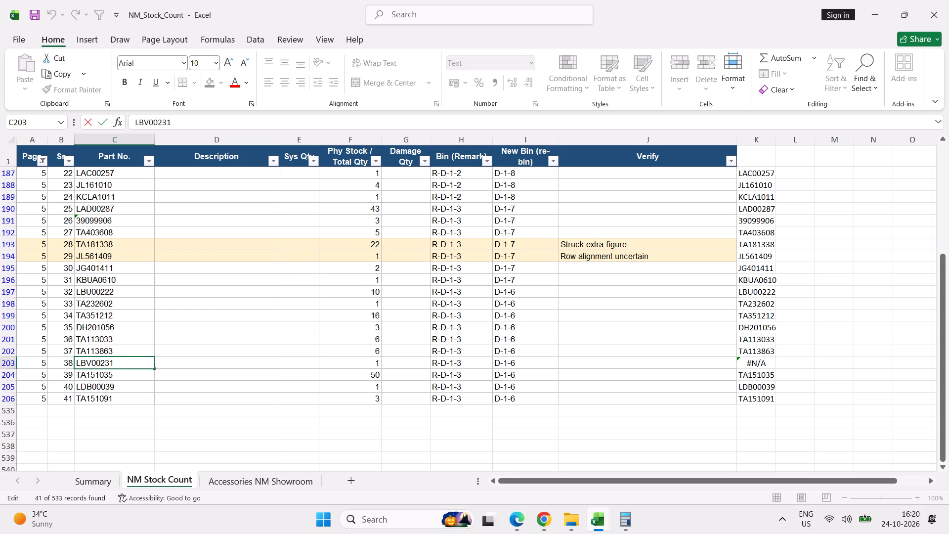
key("BackSpace")
key("u")
key("Return")
Check the physical stock quantities of page 5 row by row, from serial 1 through serial 25.
scroll(226, 313, "up", 9)
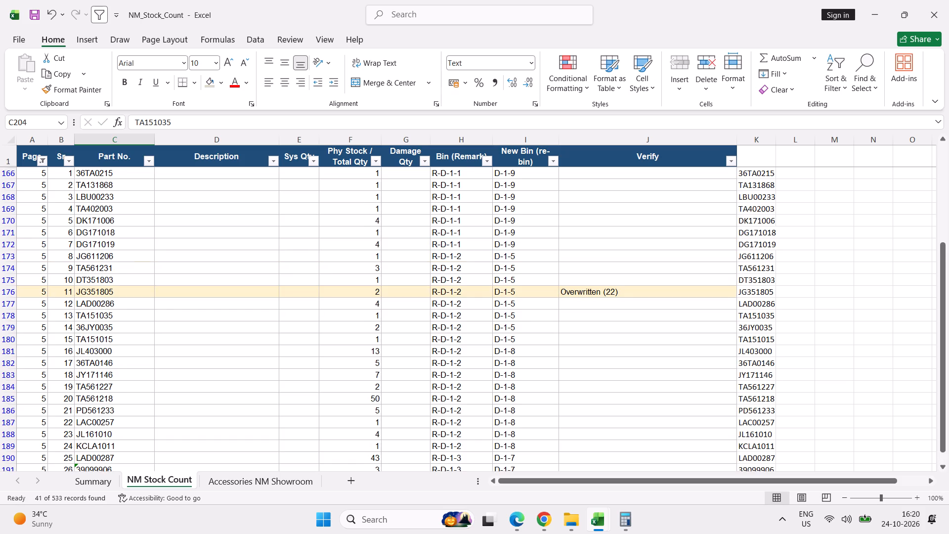
scroll(226, 313, "up", 20)
scroll(226, 313, "up", 3)
left_click(357, 171)
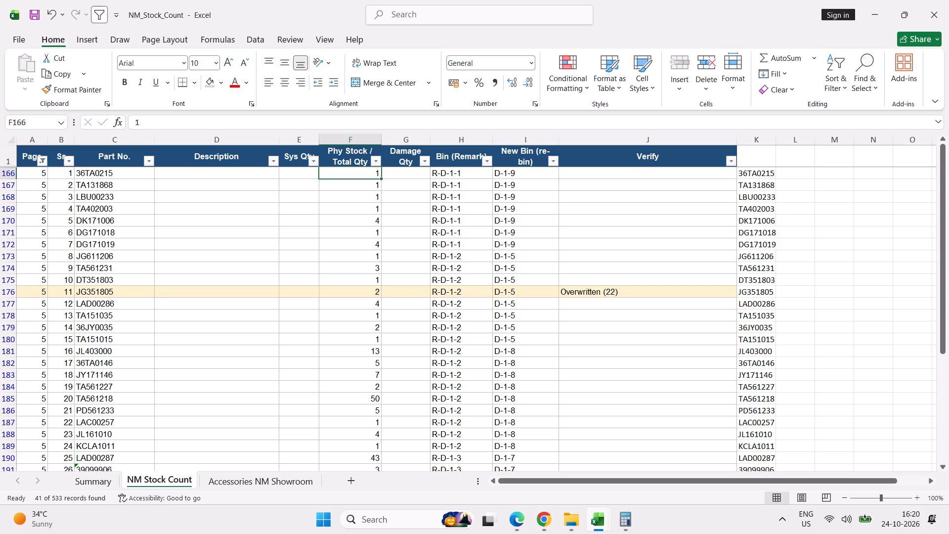
key("Down")
key("Down")
key("Down")
key("Down")
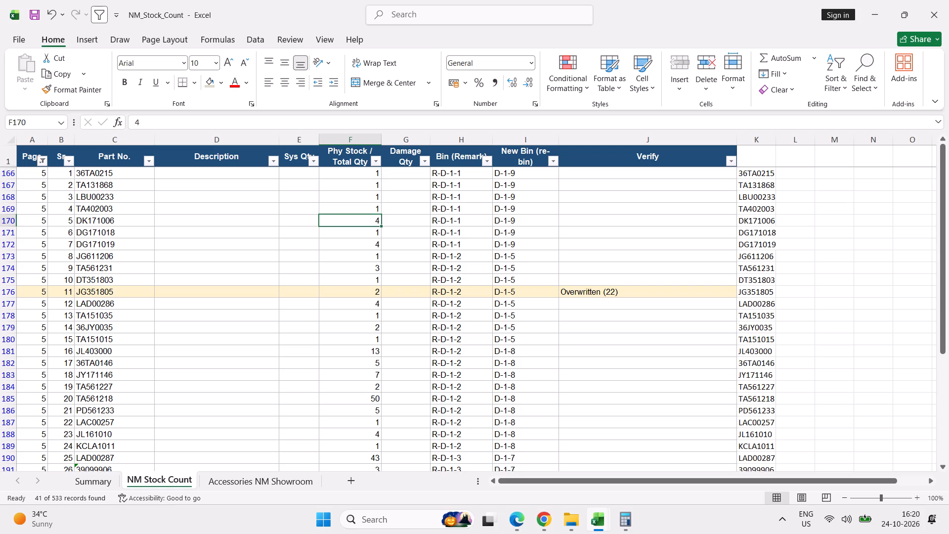
key("Down")
key("Down")
key("Down")
key("Down")
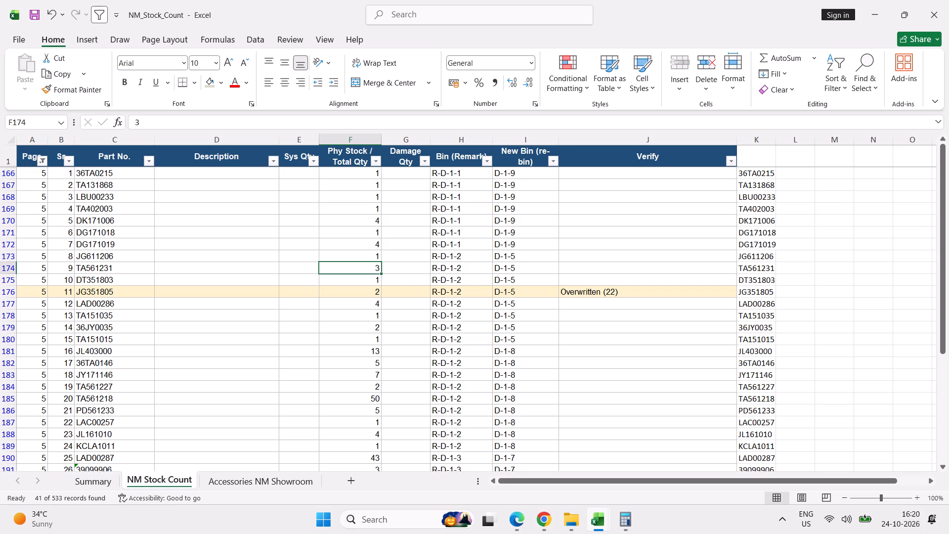
key("Down")
key("Down")
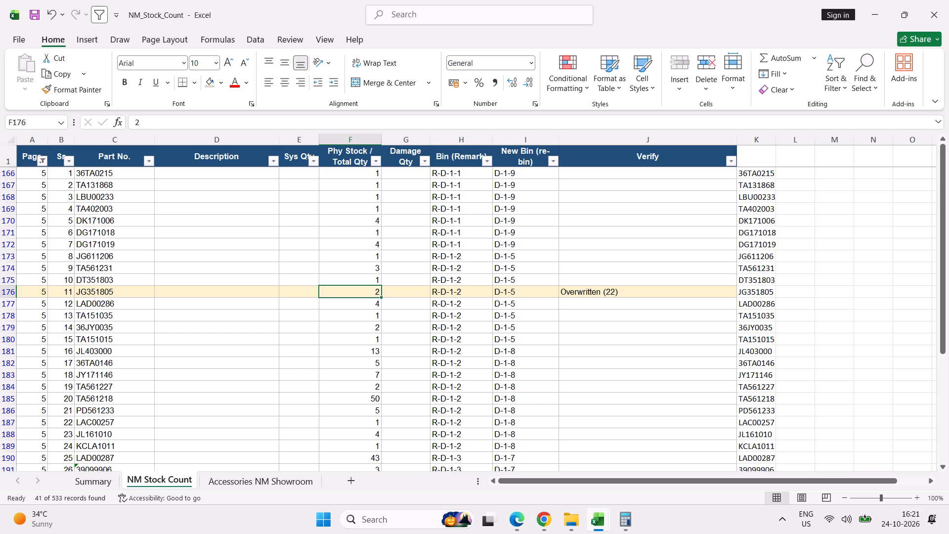
key("Down")
key("Down")
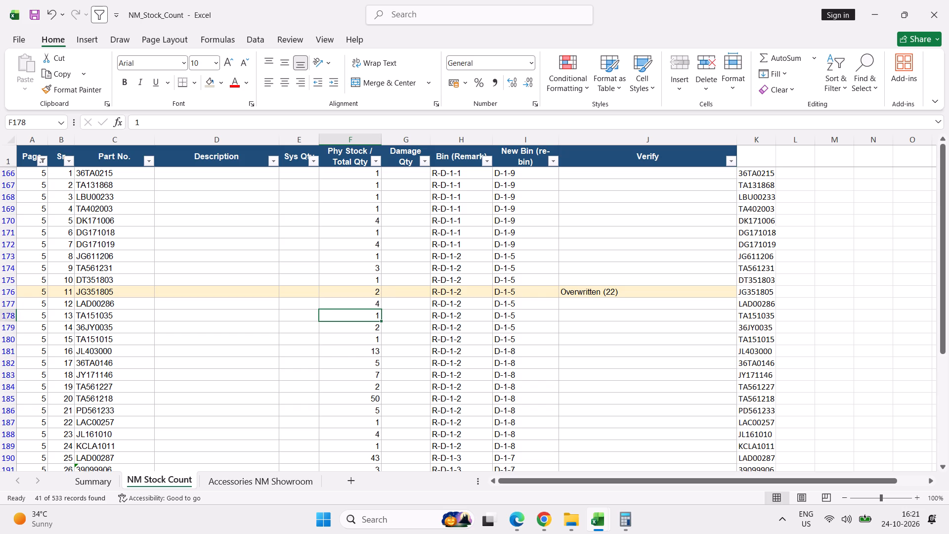
key("Down")
key("Down")
key("Down")
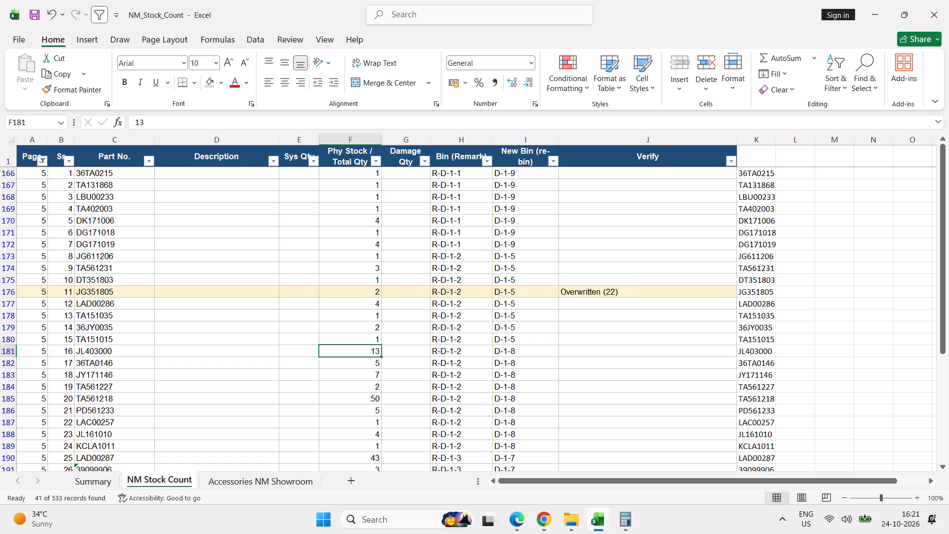
key("Down")
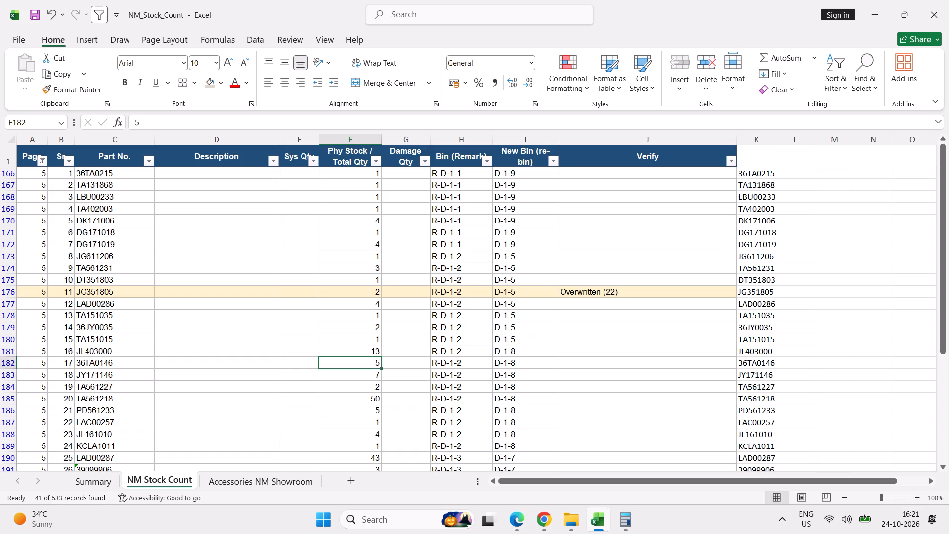
key("Down")
key("Down")
key("Down")
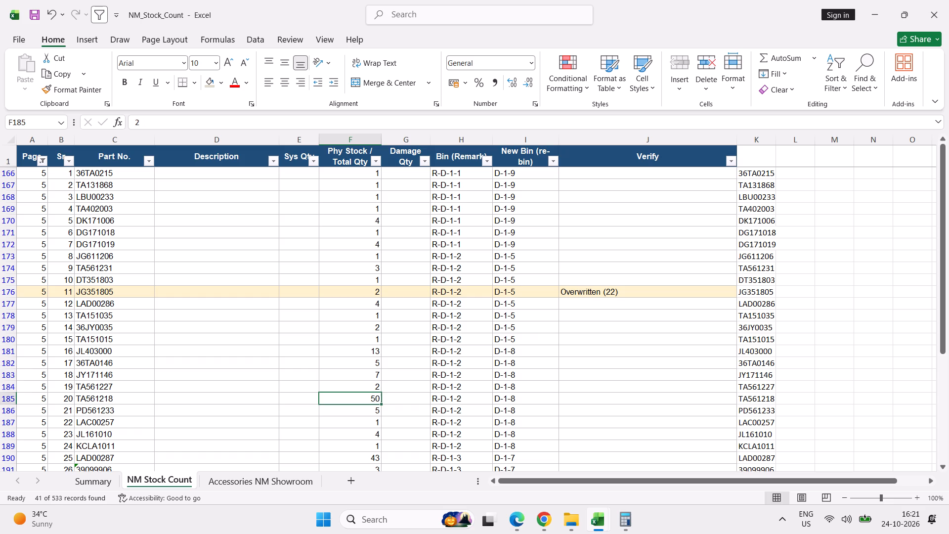
key("Down")
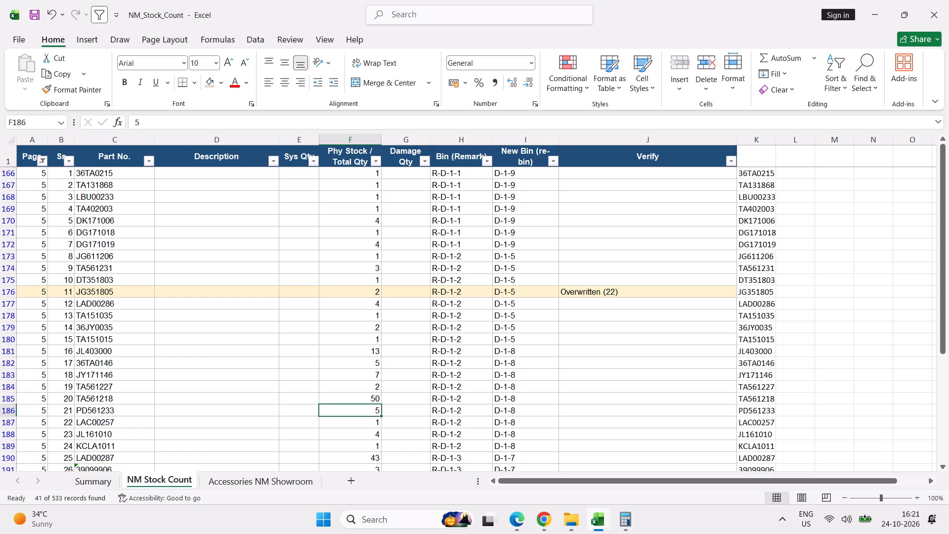
key("Down")
key("Down")
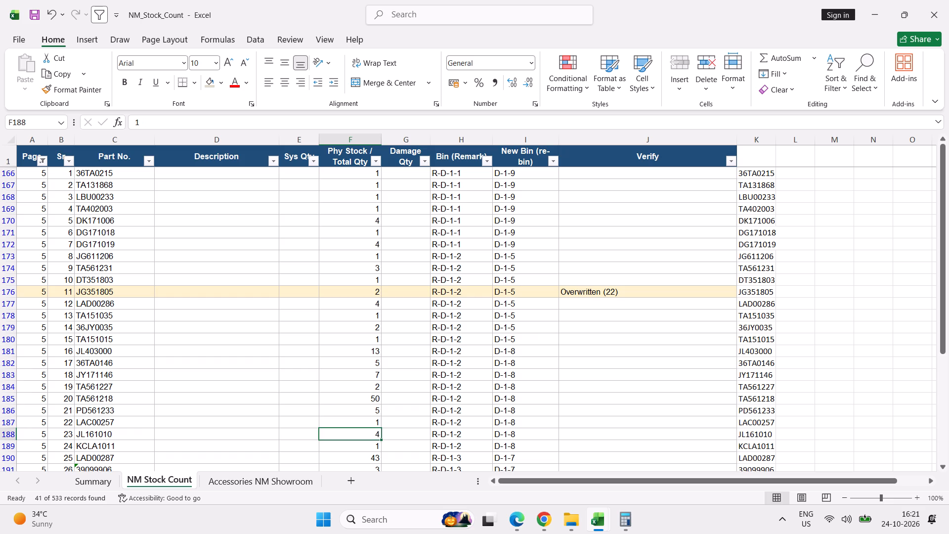
key("Down")
key("Down")
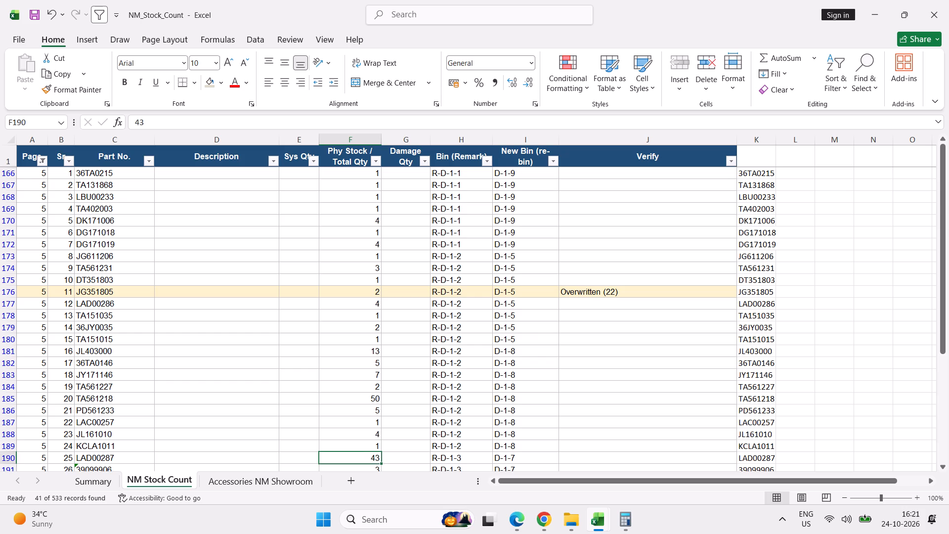
Check the physical stock quantities of page 5 row by row, from serial 26 through serial 41.
scroll(357, 171, "down", 8)
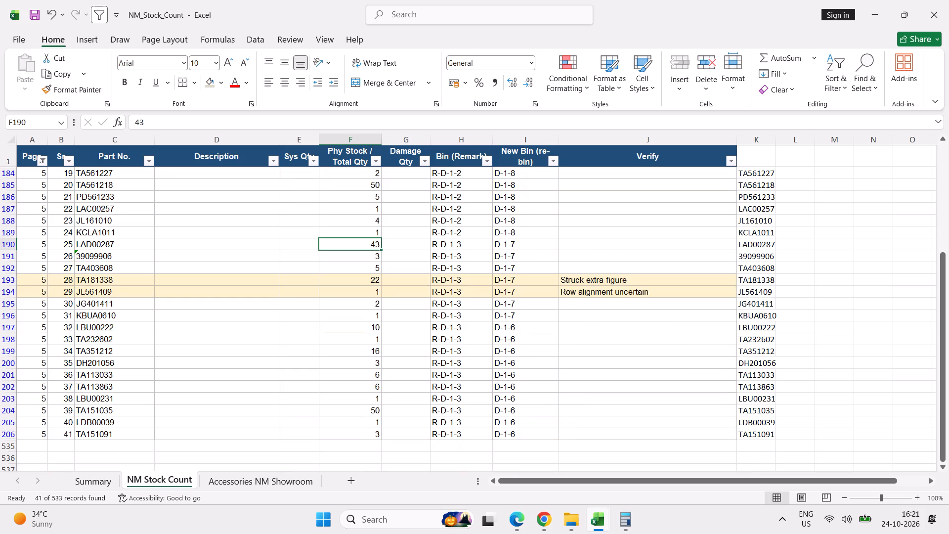
scroll(357, 171, "down", 1)
key("Down")
key("Down")
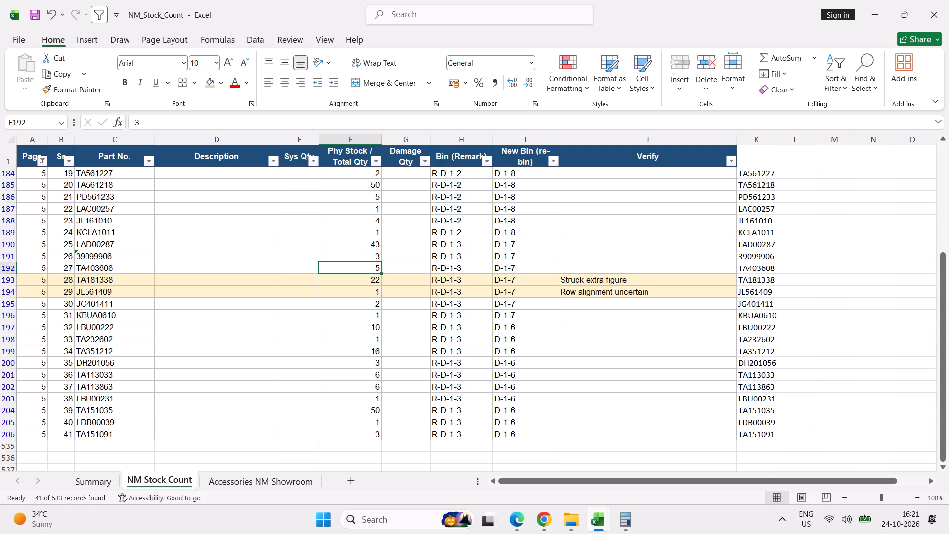
key("Down")
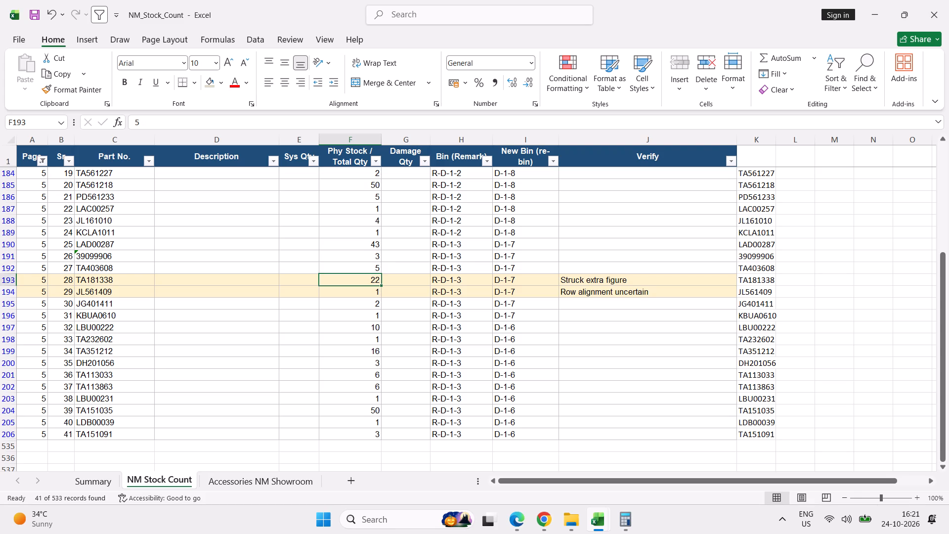
key("Down")
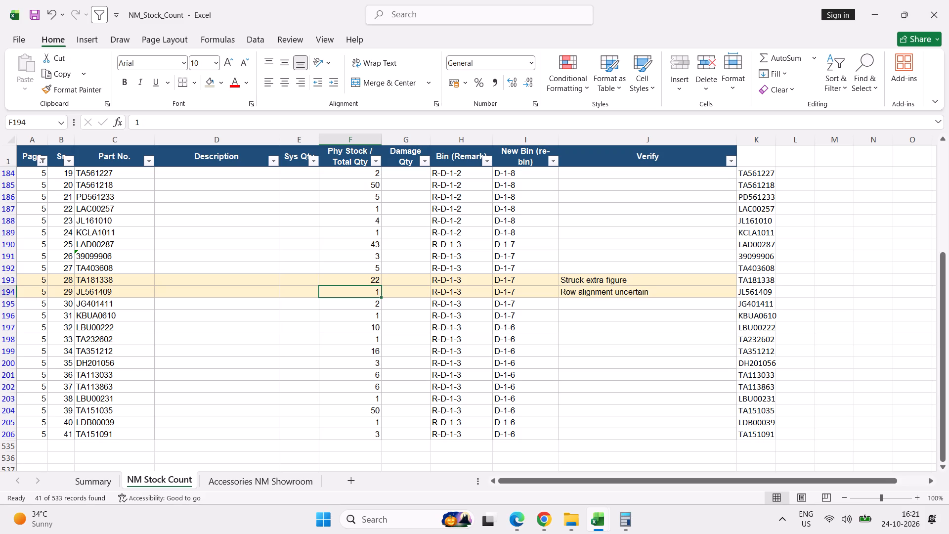
key("Down")
key("Down")
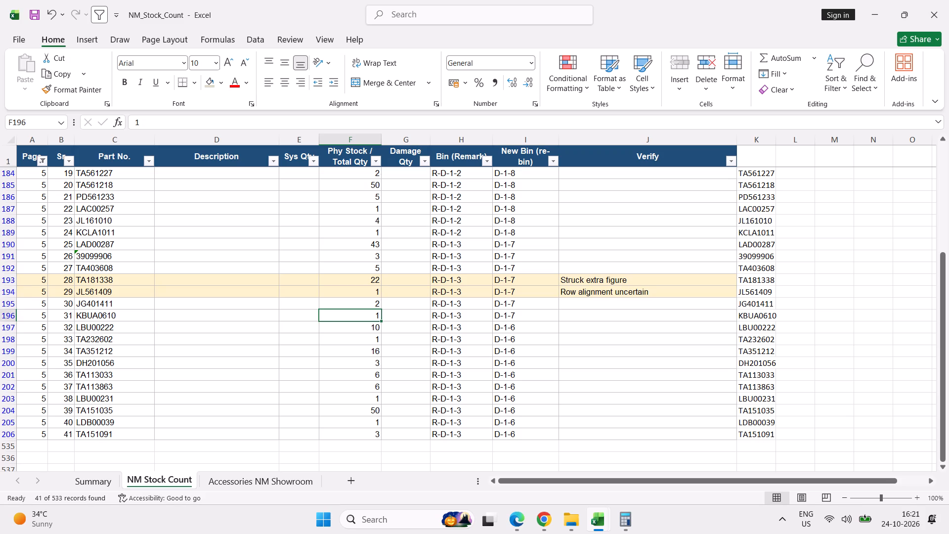
key("Down")
key("Down")
key("Down")
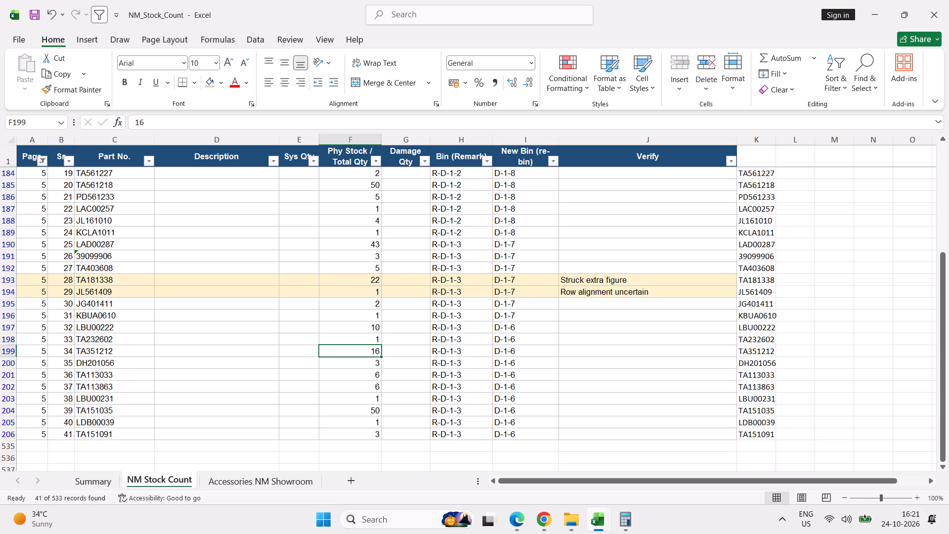
key("Down")
key("Down")
key("Down")
key("Down")
key("Down")
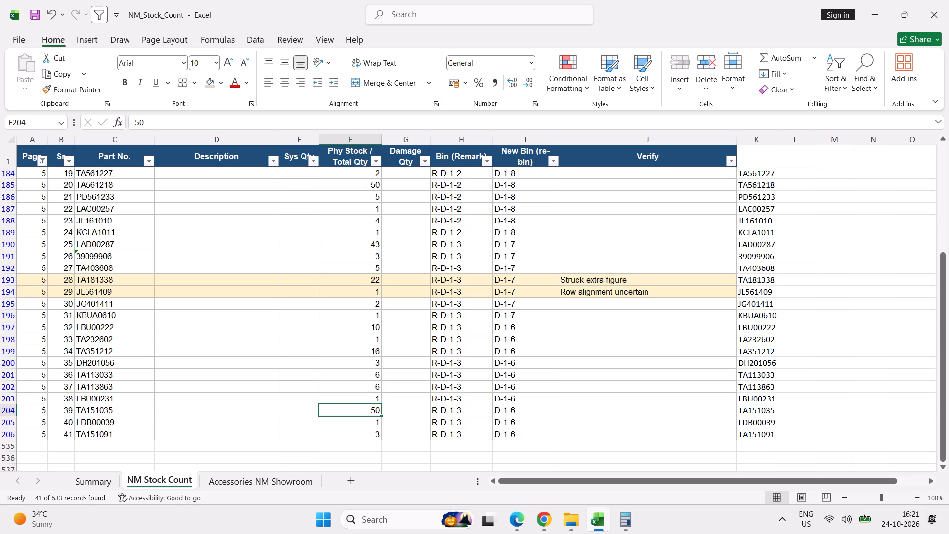
key("Down")
key("Down")
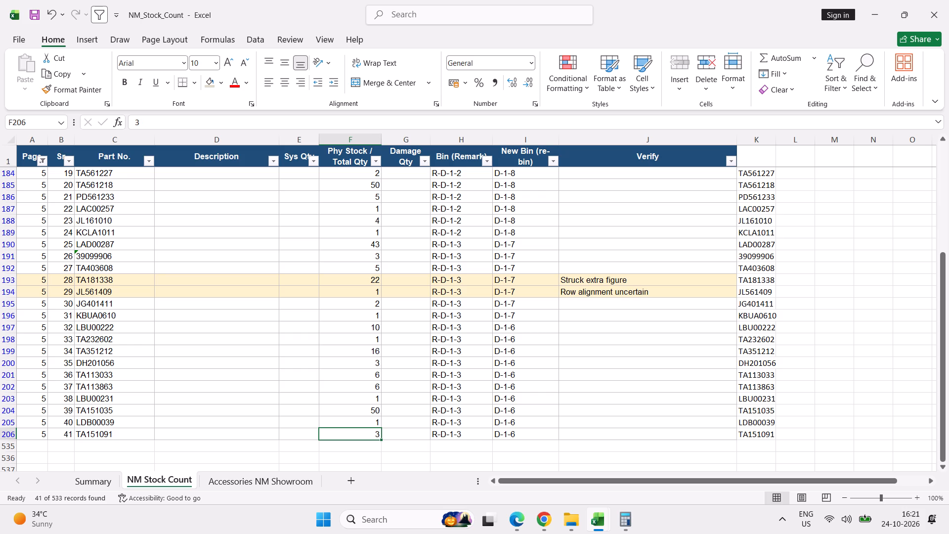
key("Down")
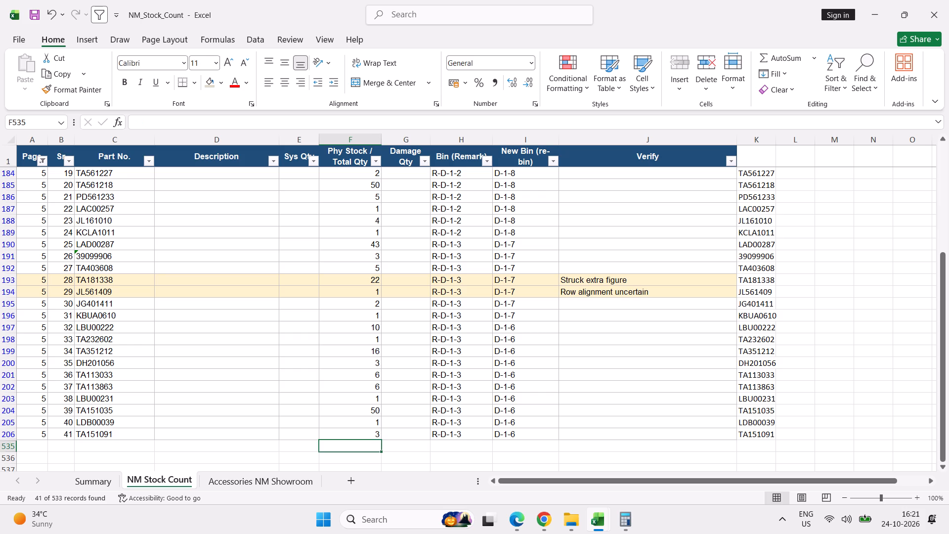
Recheck the page 5 quantities upward from serial 41 to serial 28, and highlight the whole serial 28 row for comparison.
key("Up")
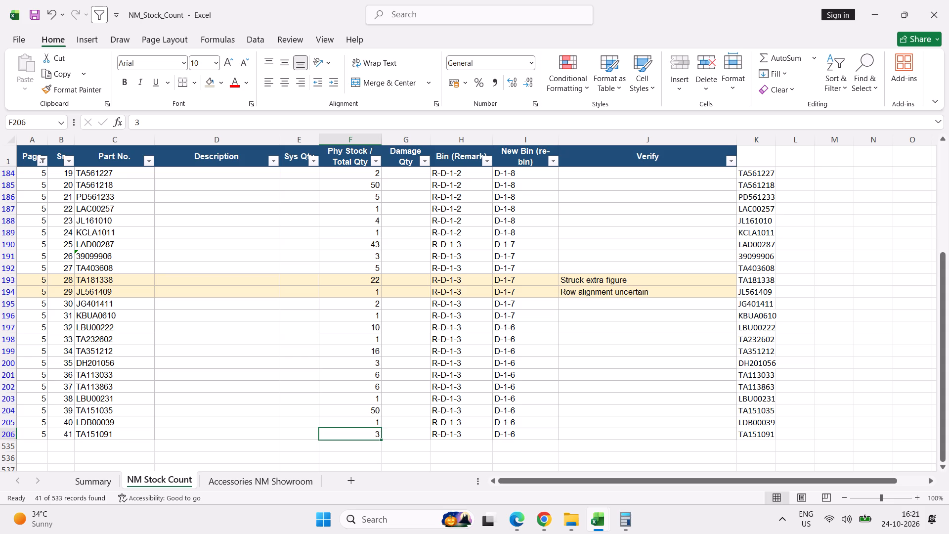
key("Up")
key("Up")
key("Up")
key("Up")
key("Up")
key("Up")
key("Up")
key("Up")
key("Up")
key("Up")
key("Up")
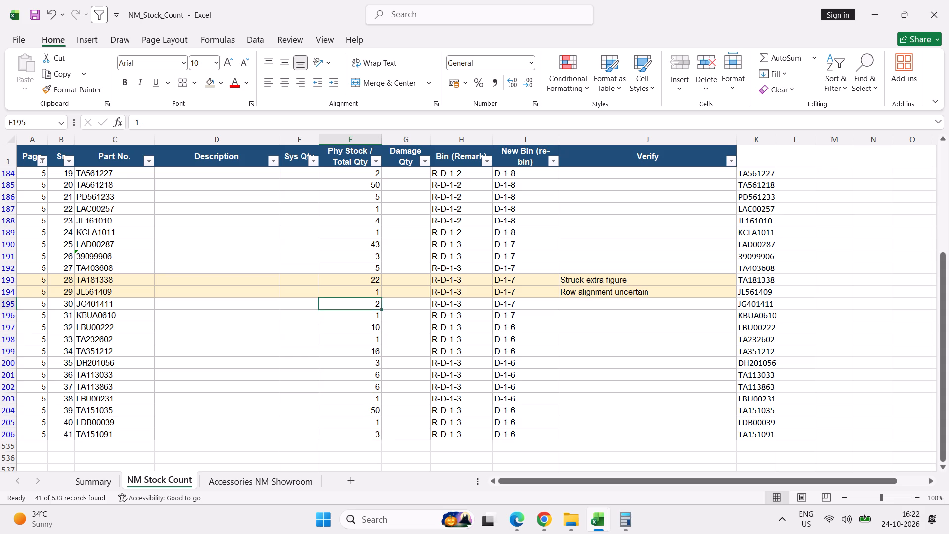
key("Up")
key("Up")
key("shift+space")
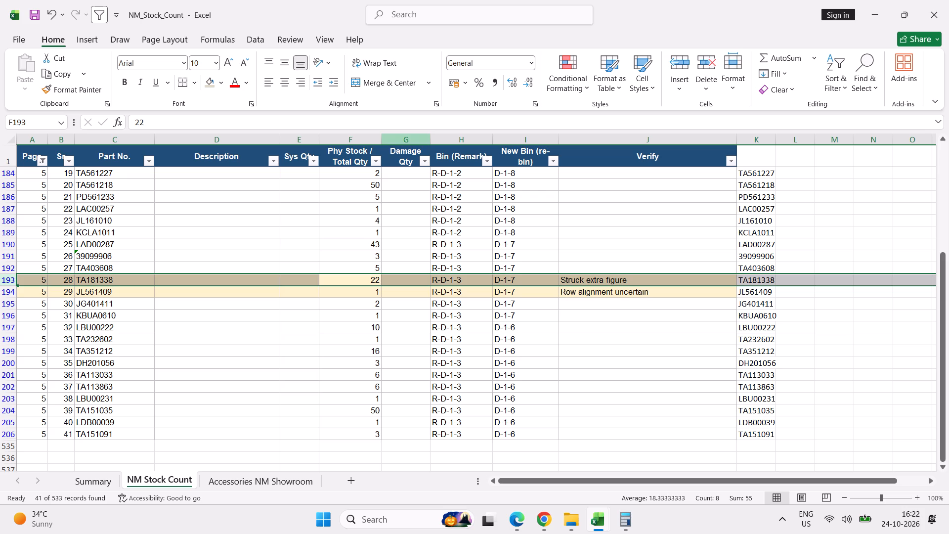
Recheck the page 5 quantities at serial 20 and from serial 11 through serial 16 to locate the row misalignment.
scroll(351, 249, "up", 2)
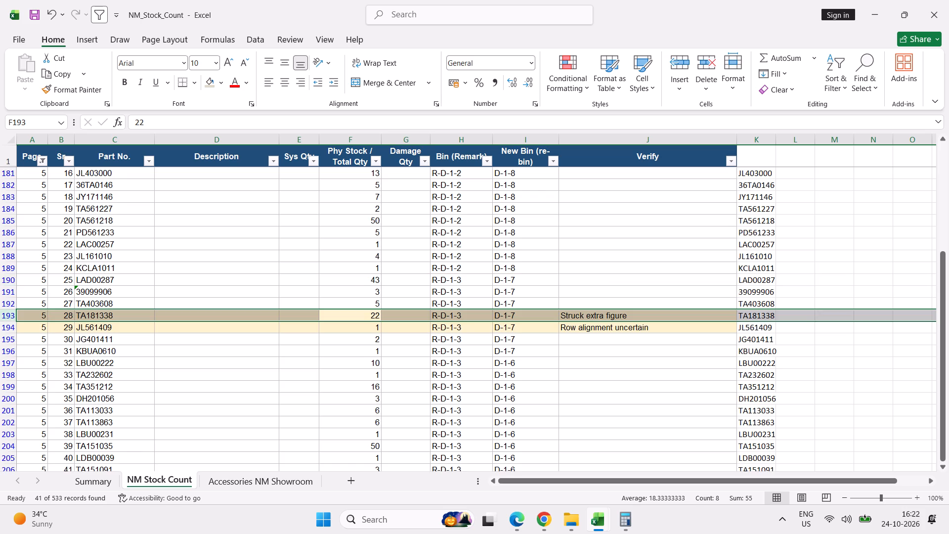
left_click(358, 221)
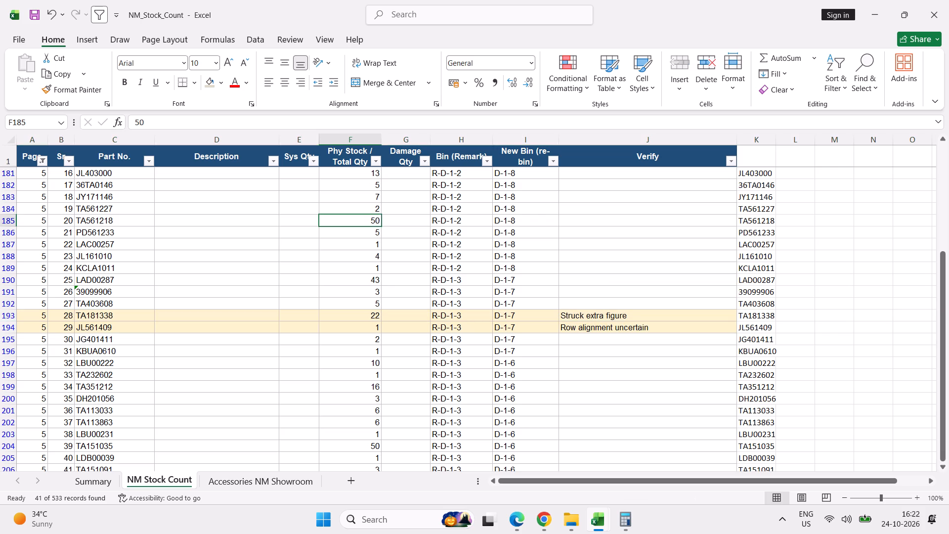
scroll(358, 221, "up", 3)
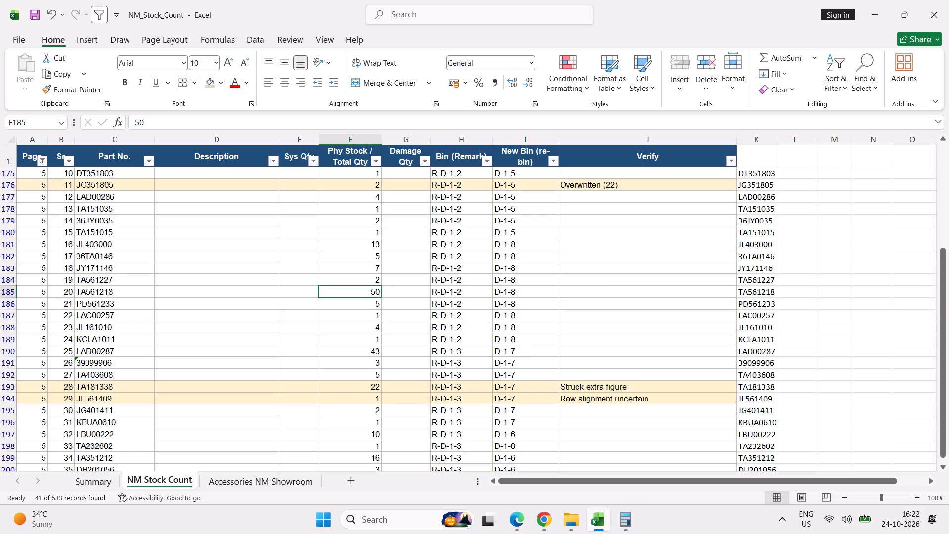
left_click(368, 187)
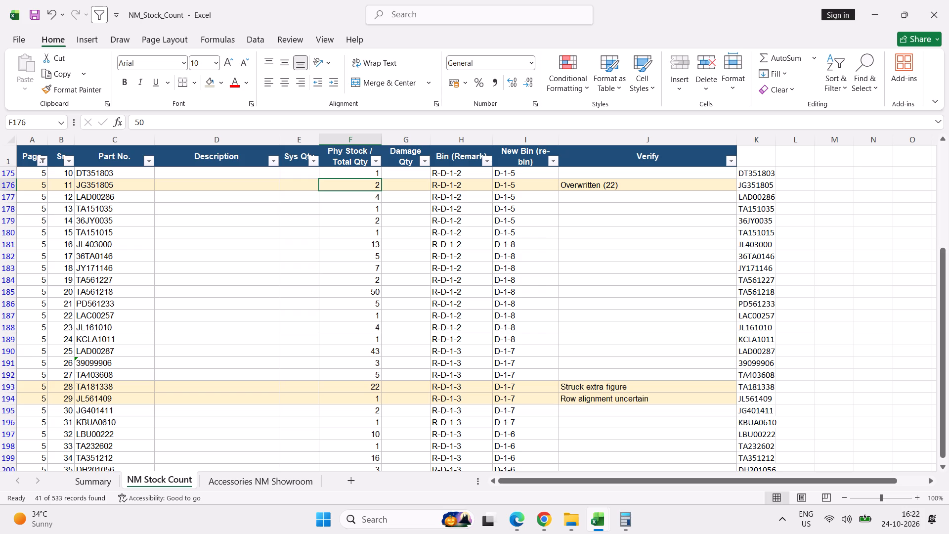
key("Down")
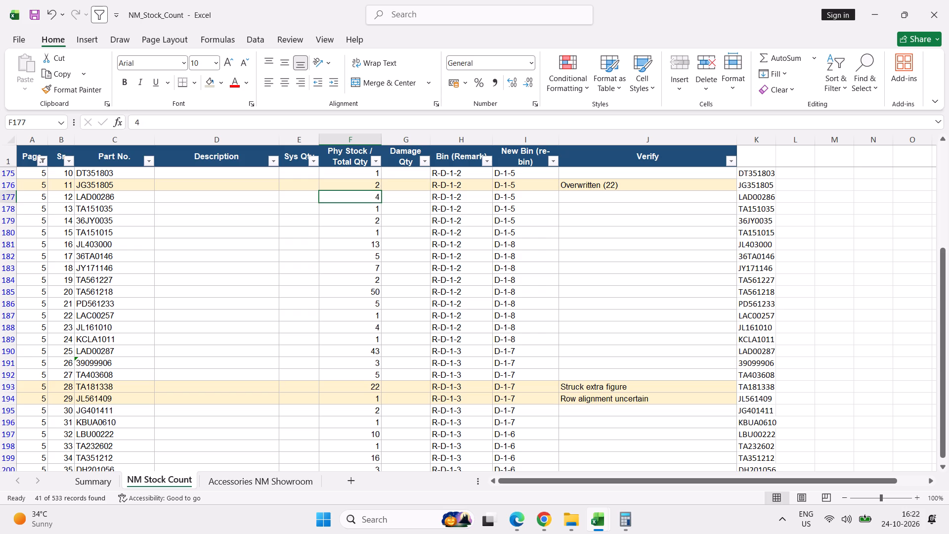
key("Down")
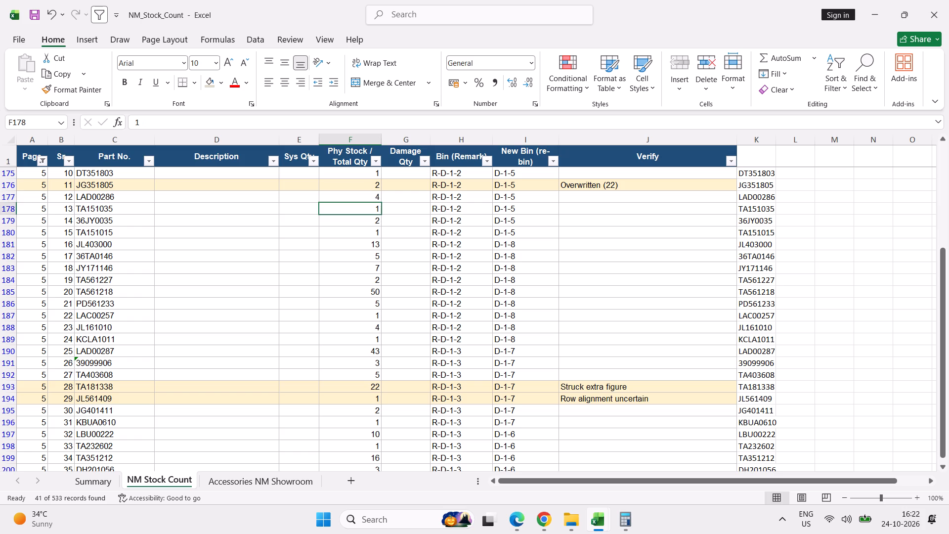
key("Down")
key("Down")
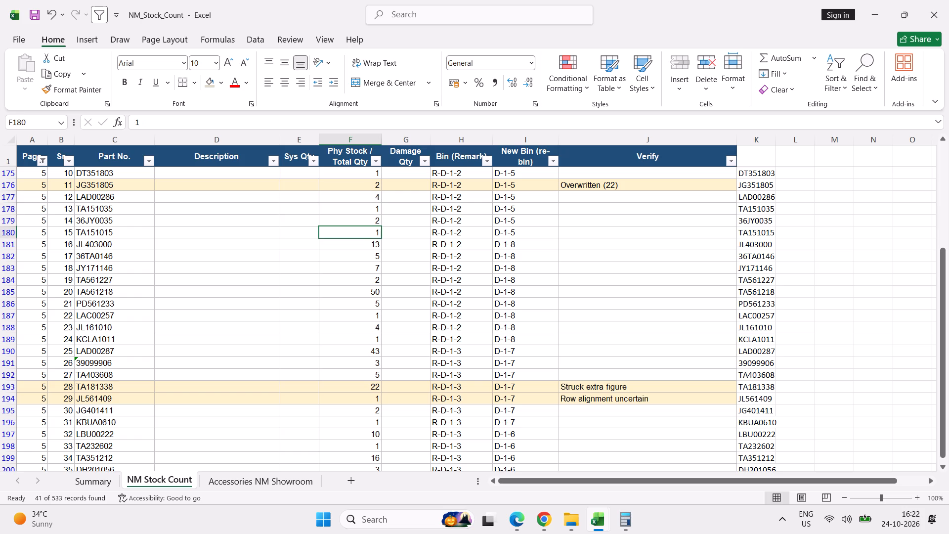
key("Down")
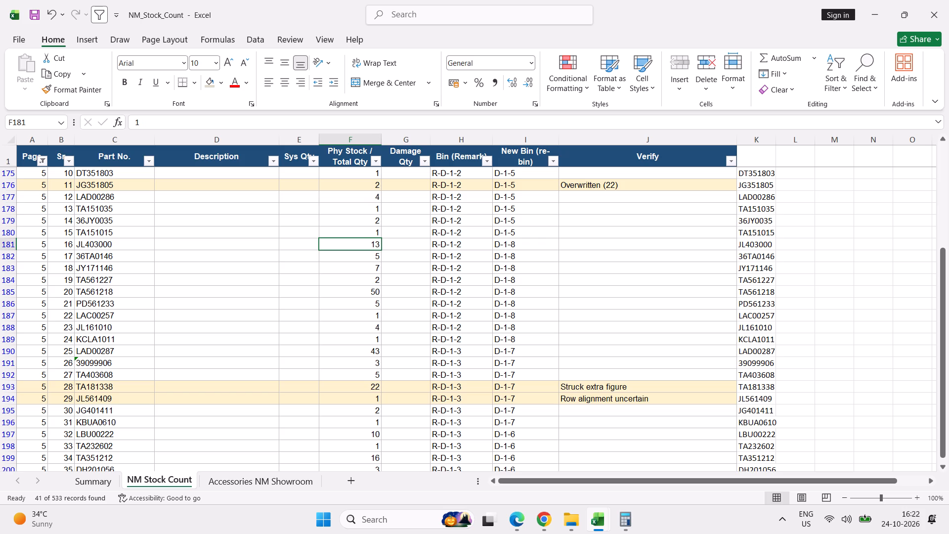
Shift the page 5 physical quantities from serial 16 onward down one row by copying them to start at serial 17.
key("ctrl+shift+Down")
key("ctrl+c")
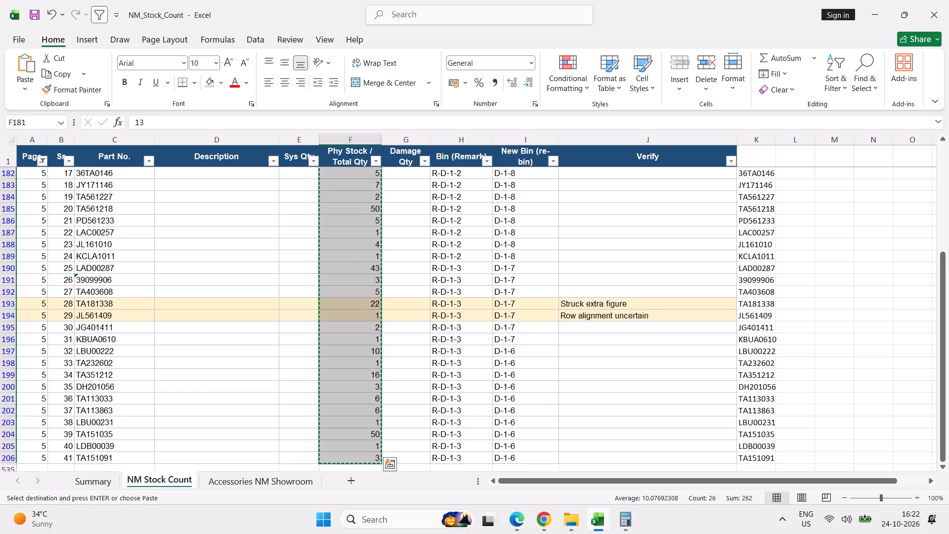
key("Down")
key("Return")
key("Up")
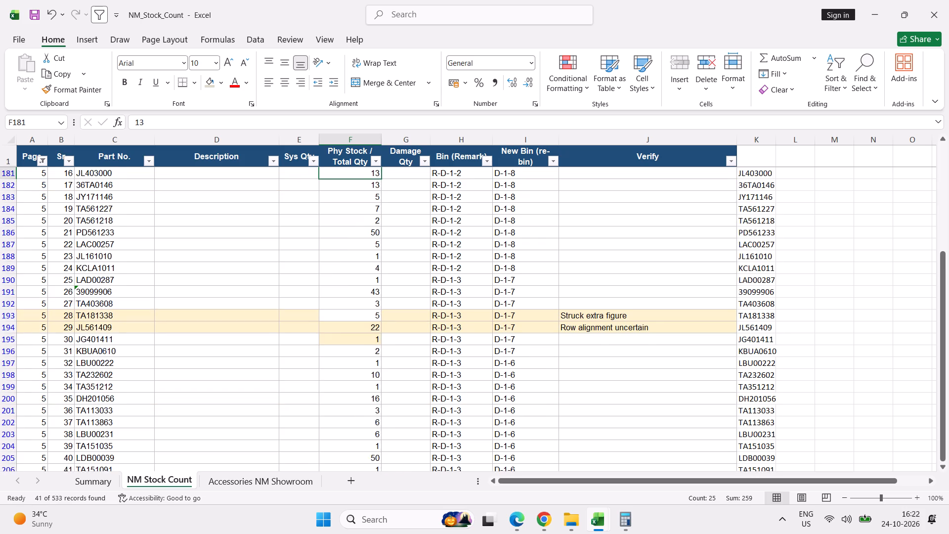
key("Up")
key("Up")
key("Down")
key("Down")
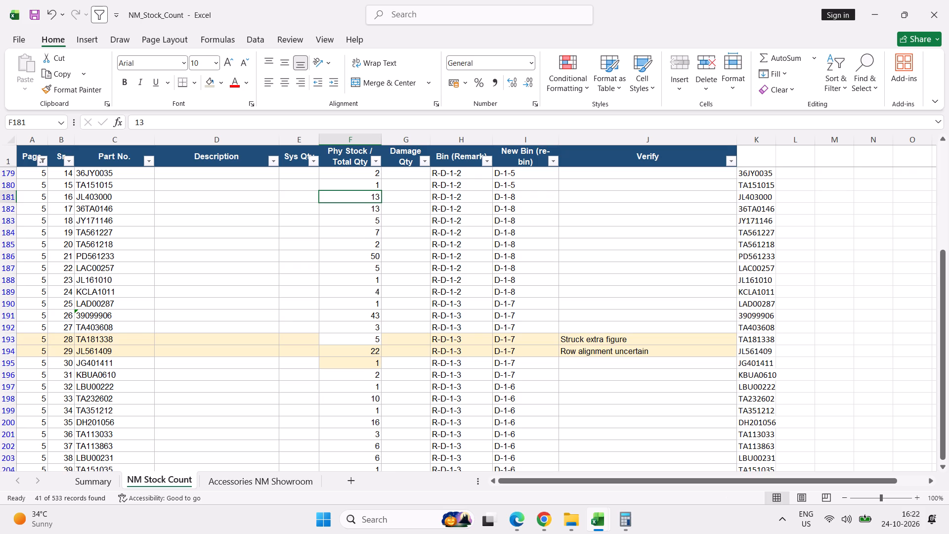
Set the page 5 physical stock quantity at serial 16 (JL403000) to 1.
key("1")
key("Return")
Recheck the realigned page 5 quantities from serial 41 back to serial 1, highlighting the serial 5 row for comparison.
key("ctrl+Down")
key("Down")
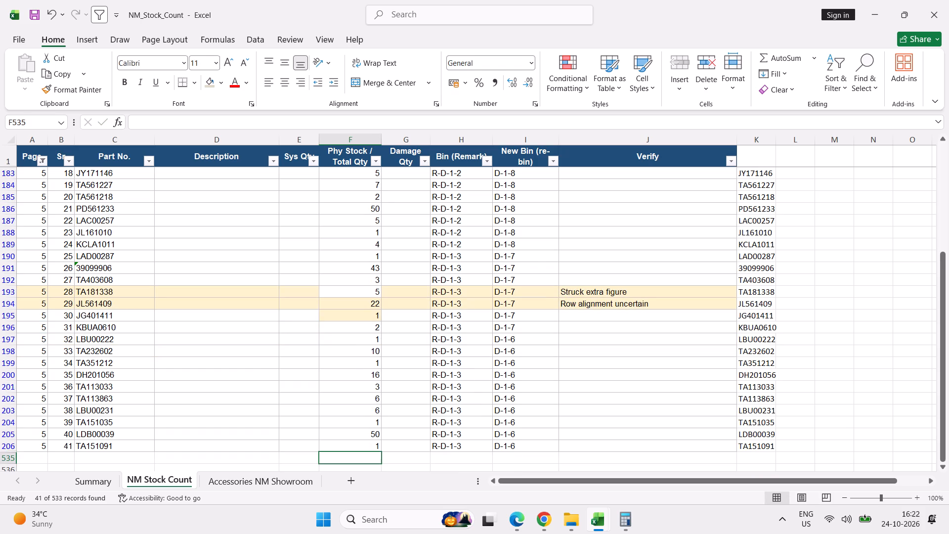
key("Down")
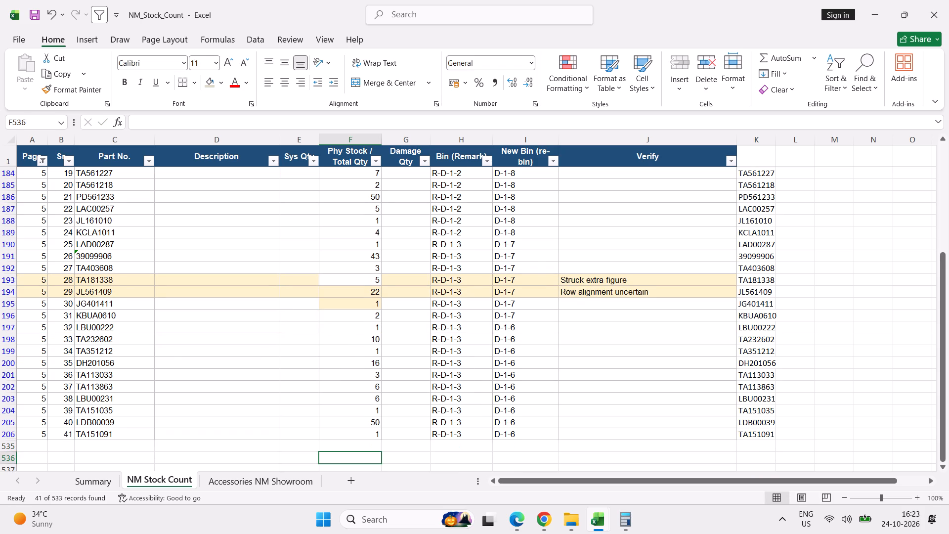
key("Down")
key("Up")
key("Up")
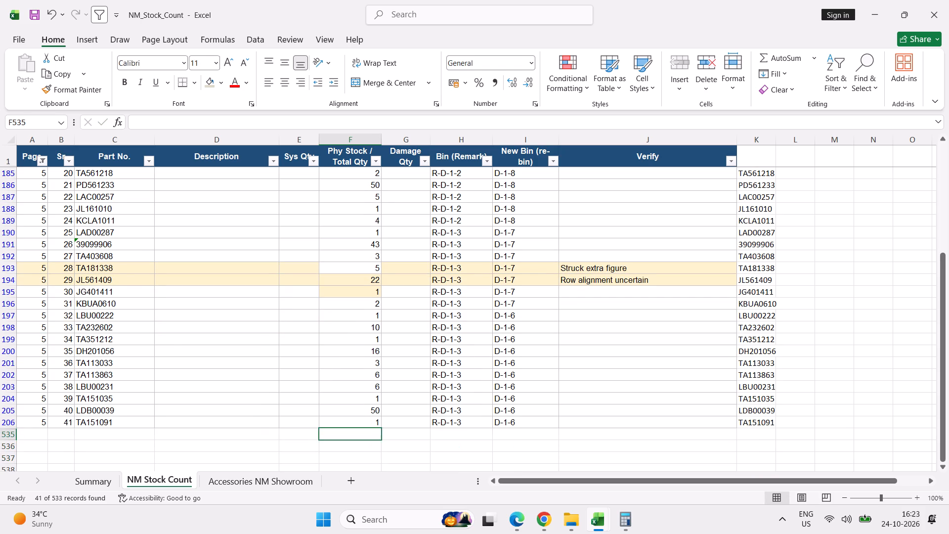
key("Up")
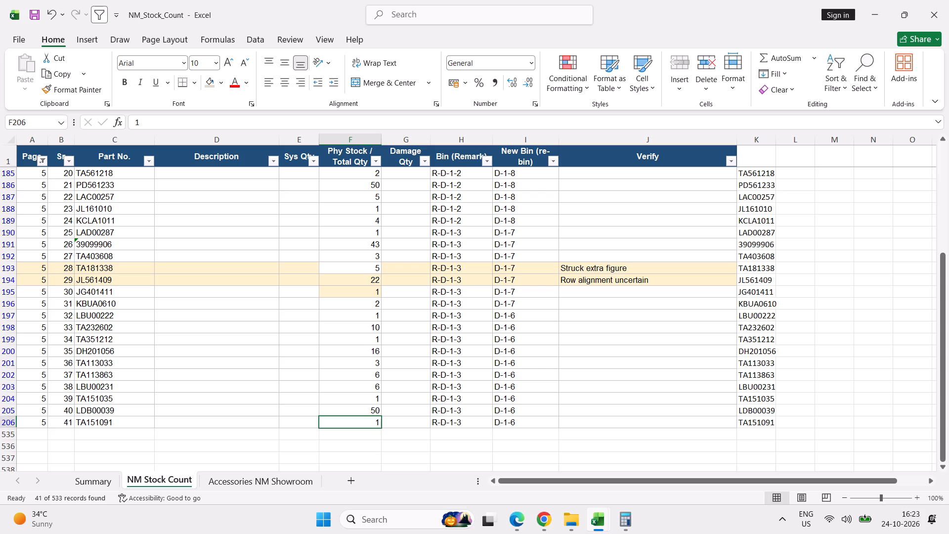
scroll(54, 194, "up", 3)
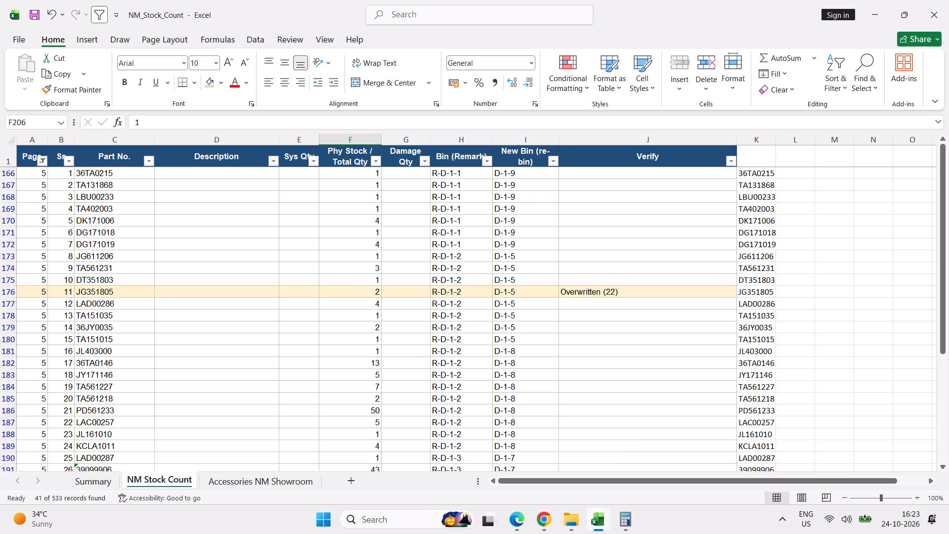
scroll(54, 194, "up", 20)
scroll(54, 194, "up", 14)
left_click(12, 222)
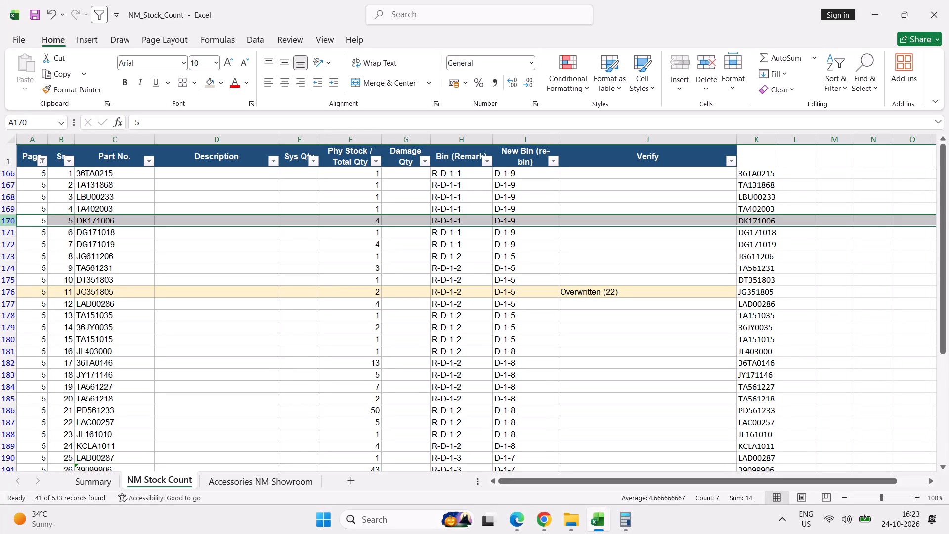
left_click(145, 231)
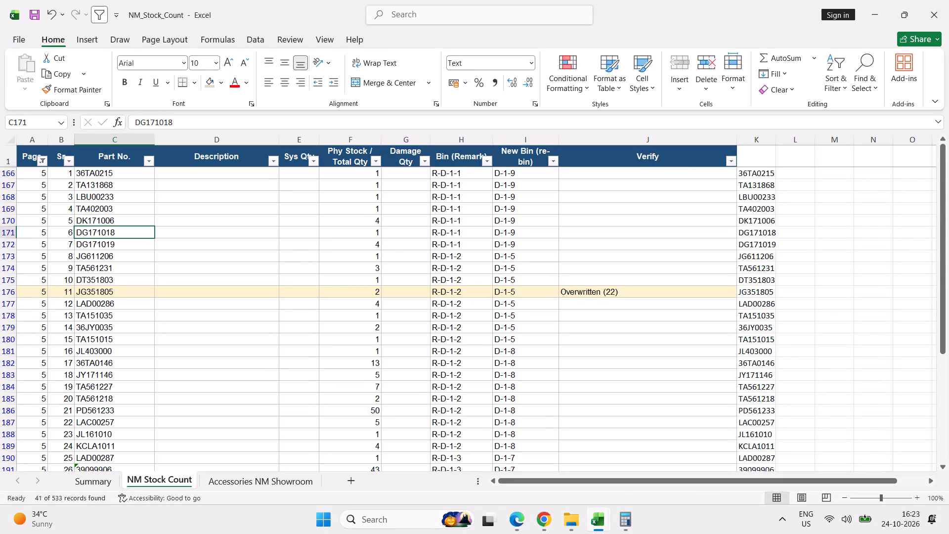
scroll(334, 243, "down", 2)
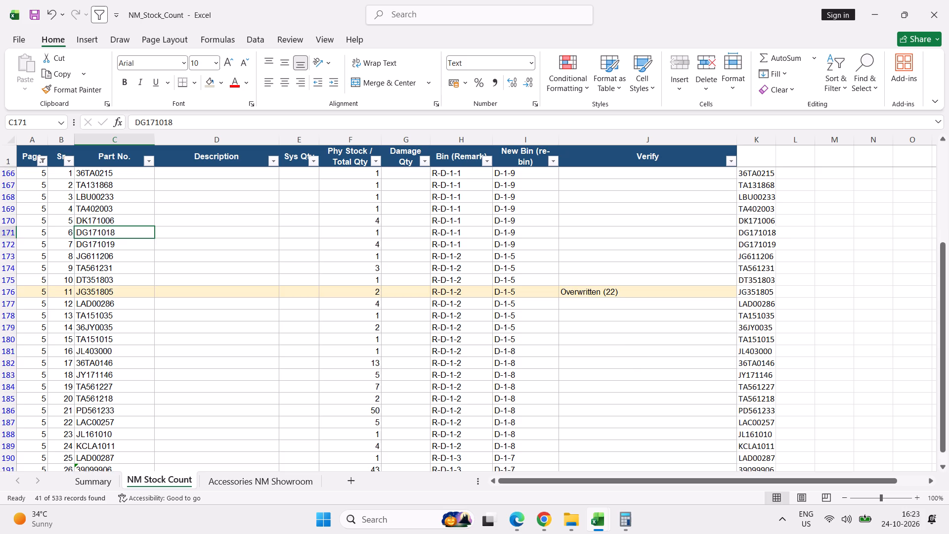
scroll(334, 243, "down", 9)
scroll(334, 243, "up", 2)
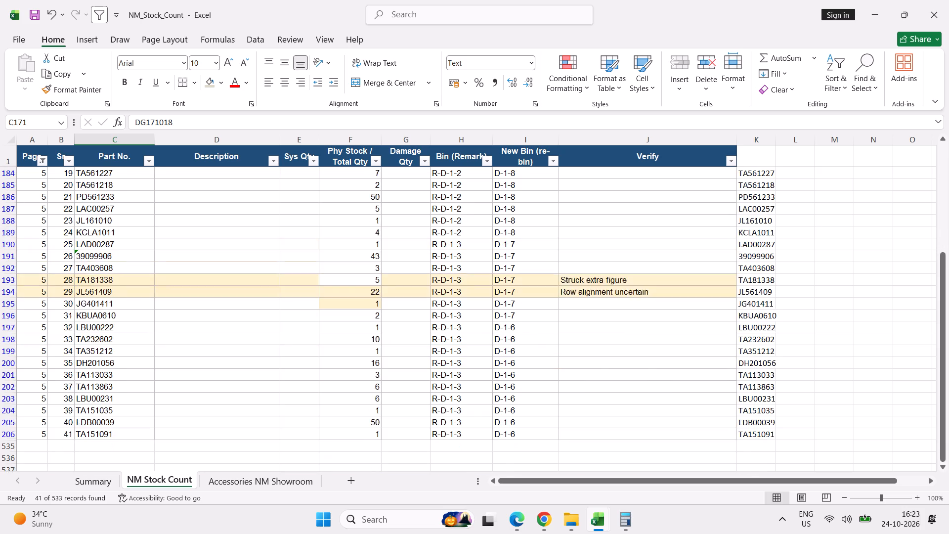
scroll(334, 243, "up", 20)
scroll(334, 243, "up", 8)
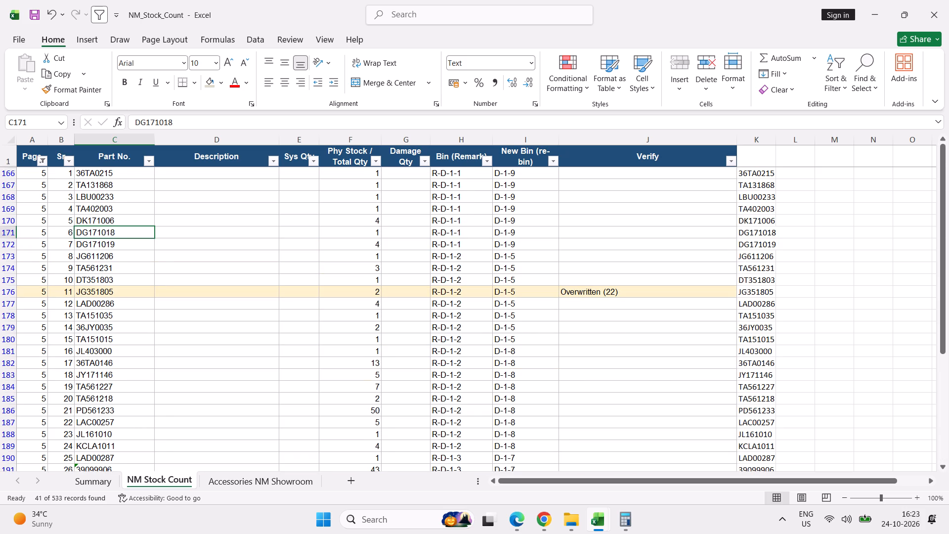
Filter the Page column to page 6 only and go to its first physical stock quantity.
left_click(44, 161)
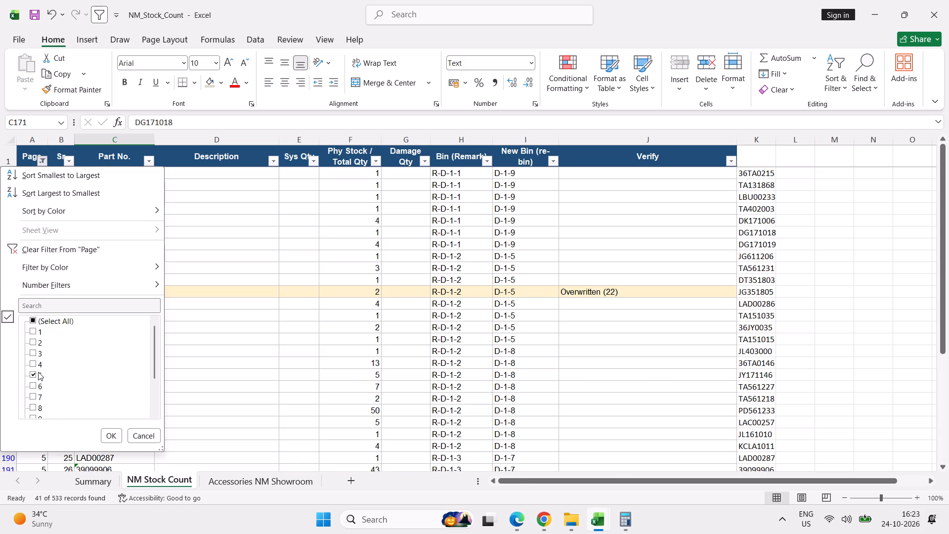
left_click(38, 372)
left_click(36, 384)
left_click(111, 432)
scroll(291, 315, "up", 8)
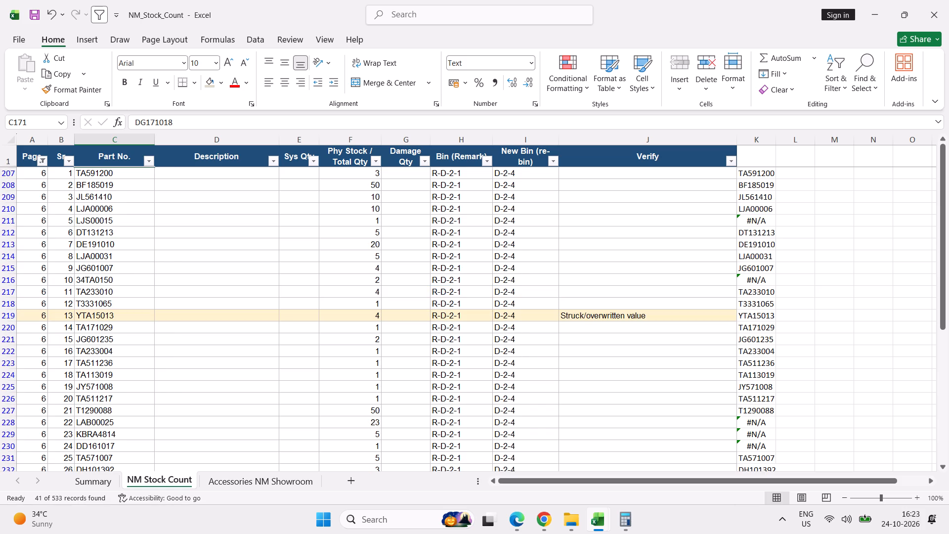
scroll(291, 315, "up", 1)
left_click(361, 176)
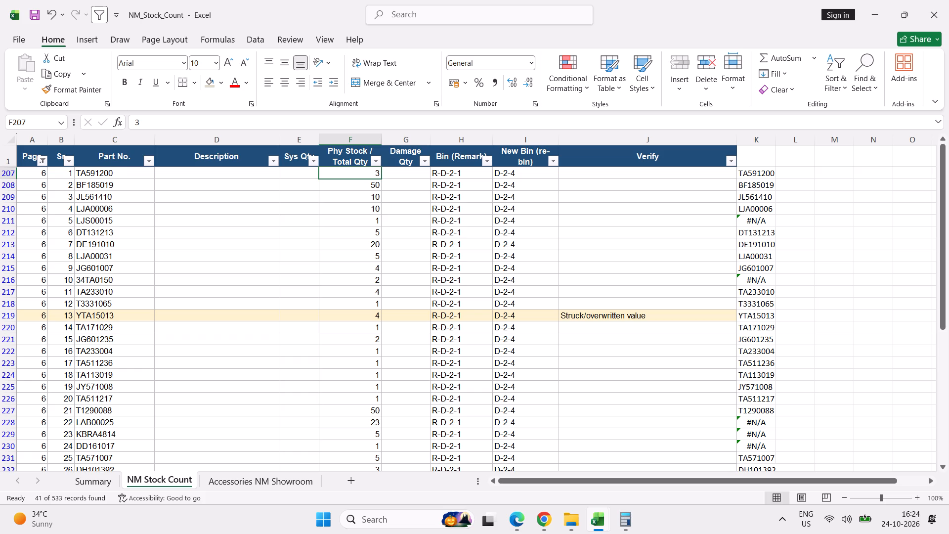
Remove the filter from the stock count table so all pages are listed.
key("alt+d")
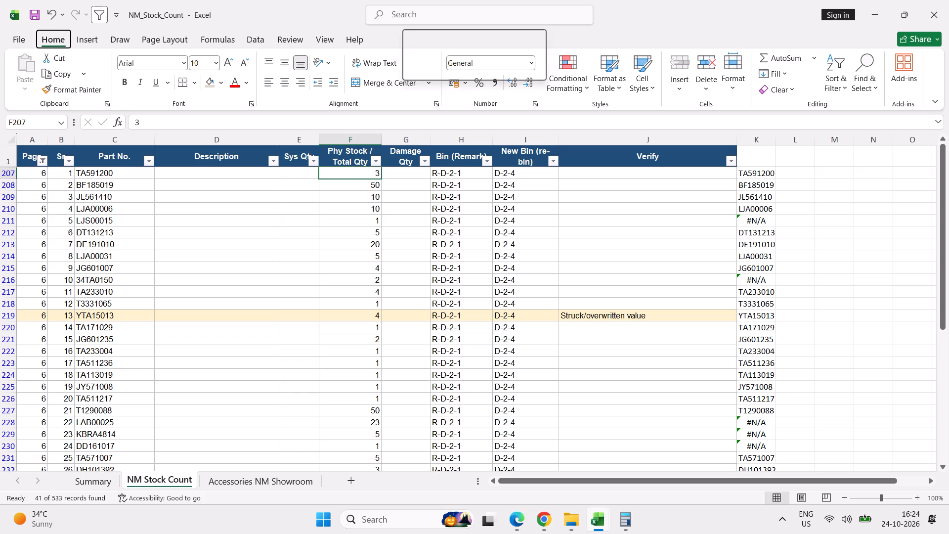
type("FF")
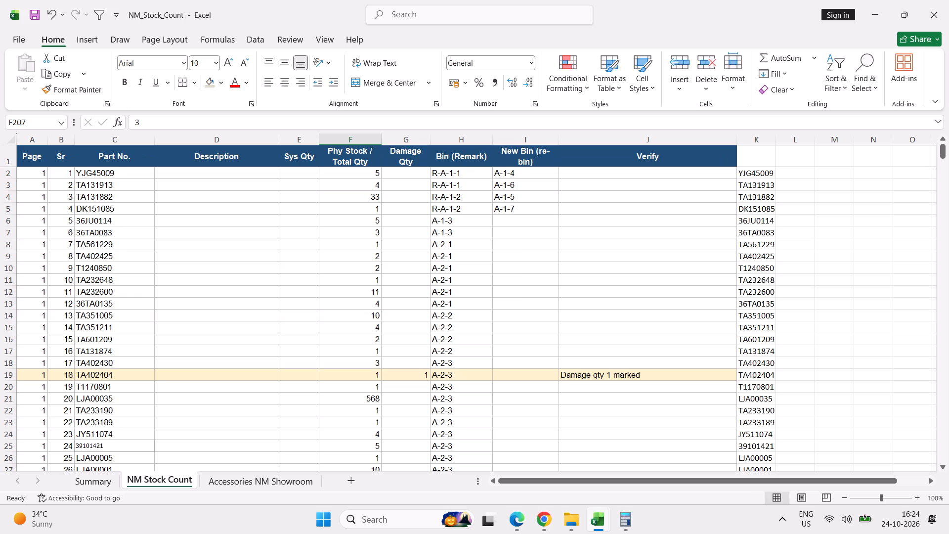
Locate the start of page 6 in the full list and highlight its serial 1 row for comparison.
scroll(350, 384, "down", 17)
scroll(350, 384, "up", 1)
scroll(350, 384, "down", 12)
scroll(350, 384, "up", 1)
scroll(350, 384, "down", 5)
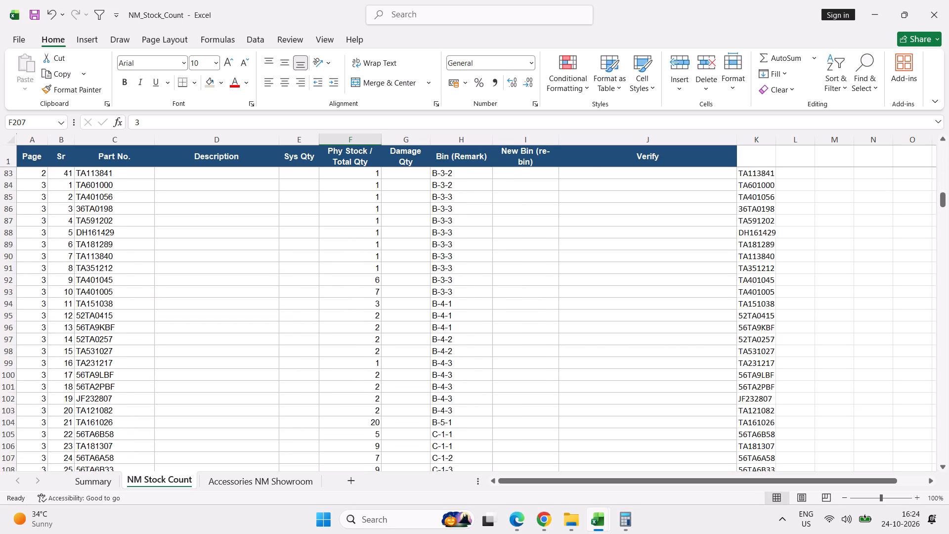
scroll(350, 384, "down", 13)
scroll(350, 384, "down", 8)
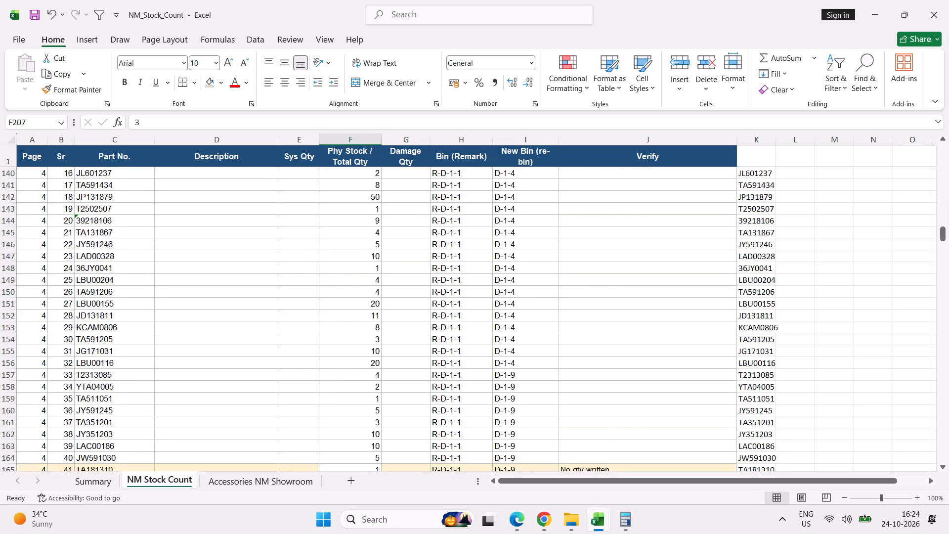
scroll(350, 384, "down", 15)
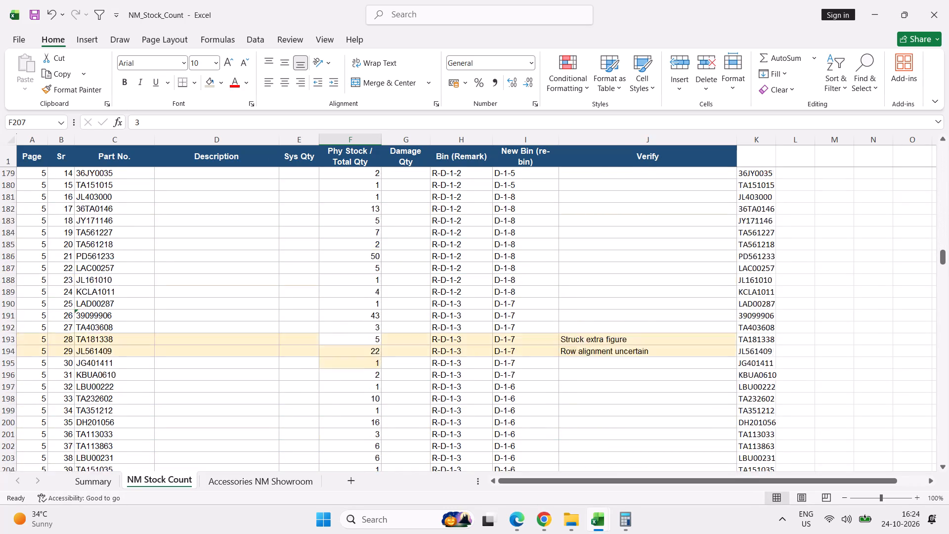
scroll(350, 384, "down", 10)
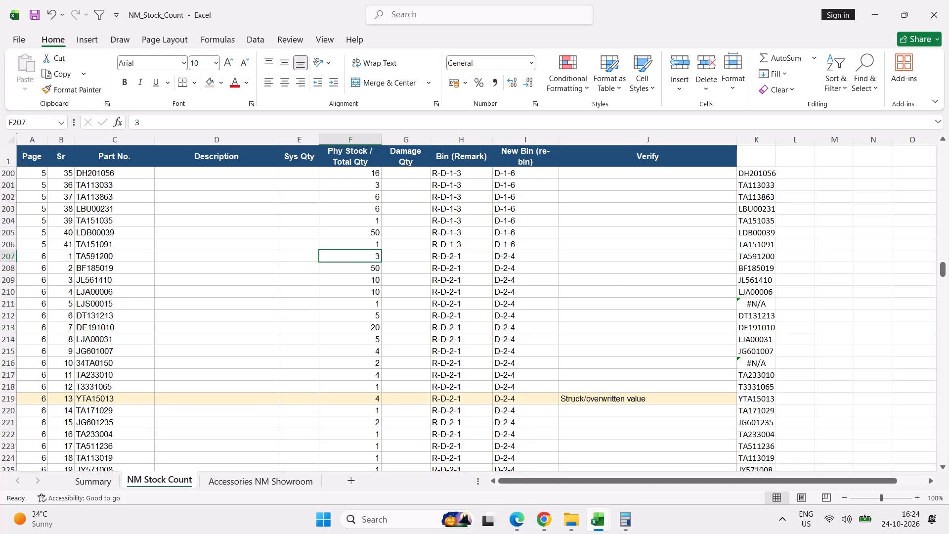
left_click(6, 259)
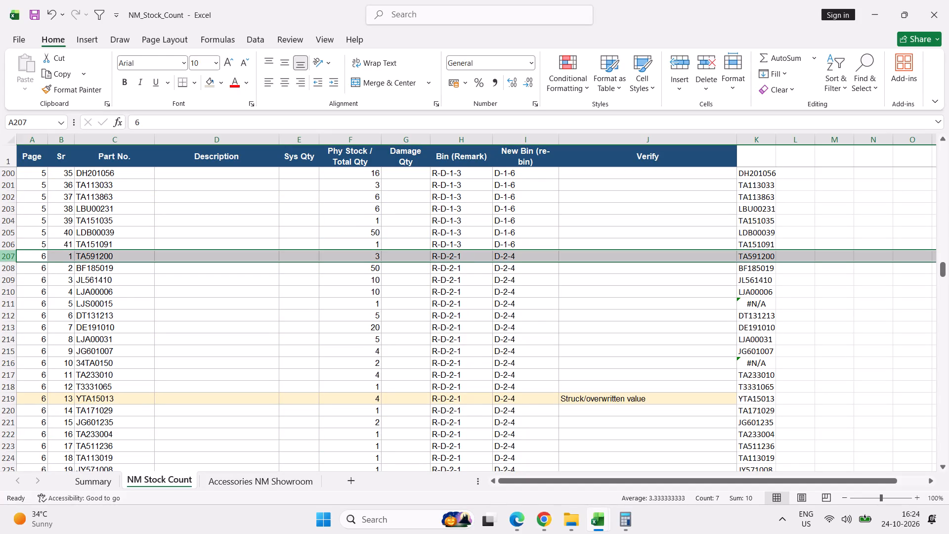
left_click(371, 270)
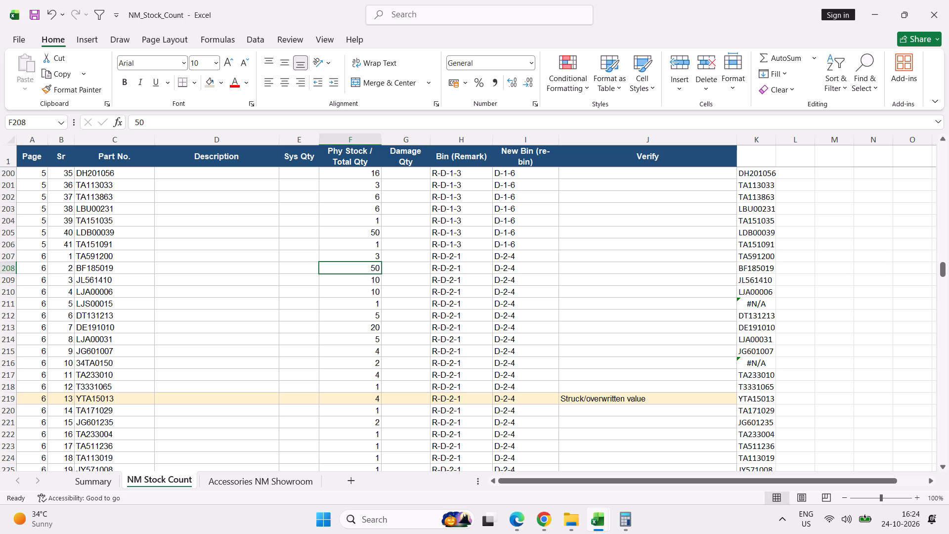
Look through the list down to the last row of page 14 and return to the start of page 6.
key("ctrl+Down")
key("Down")
key("Down")
key("Down")
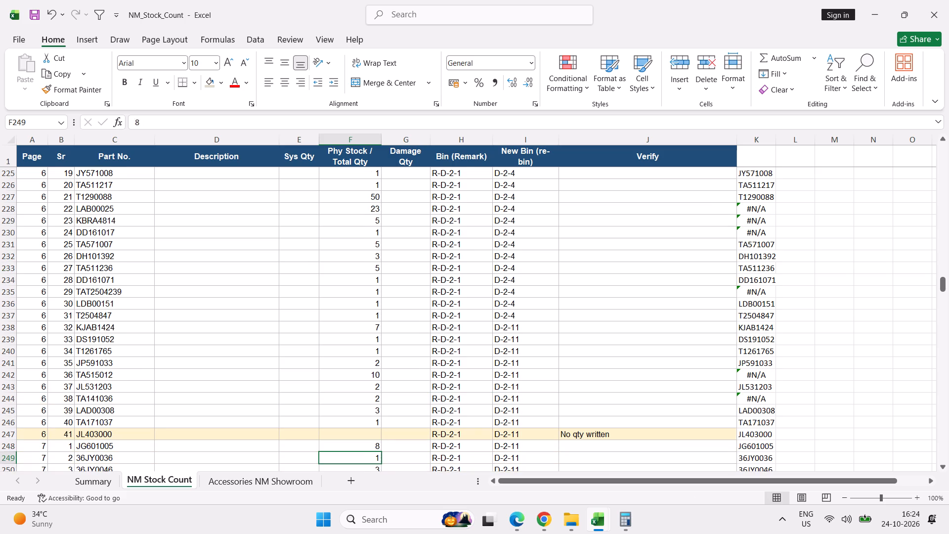
key("ctrl+Down")
key("Down")
key("Down")
key("Down")
key("Down")
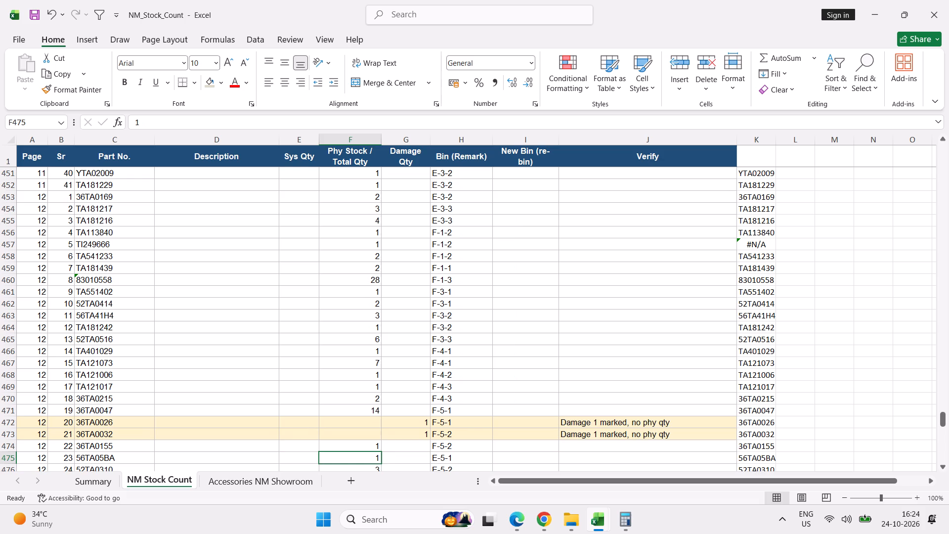
key("Left")
key("Left")
key("Left")
key("Left")
key("ctrl+Down")
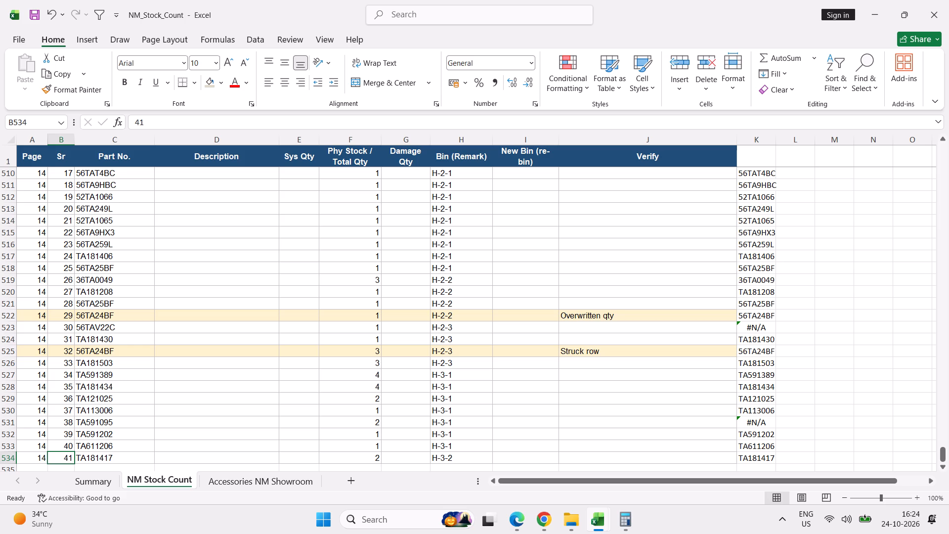
scroll(286, 305, "up", 20)
scroll(286, 305, "up", 20)
scroll(286, 305, "up", 12)
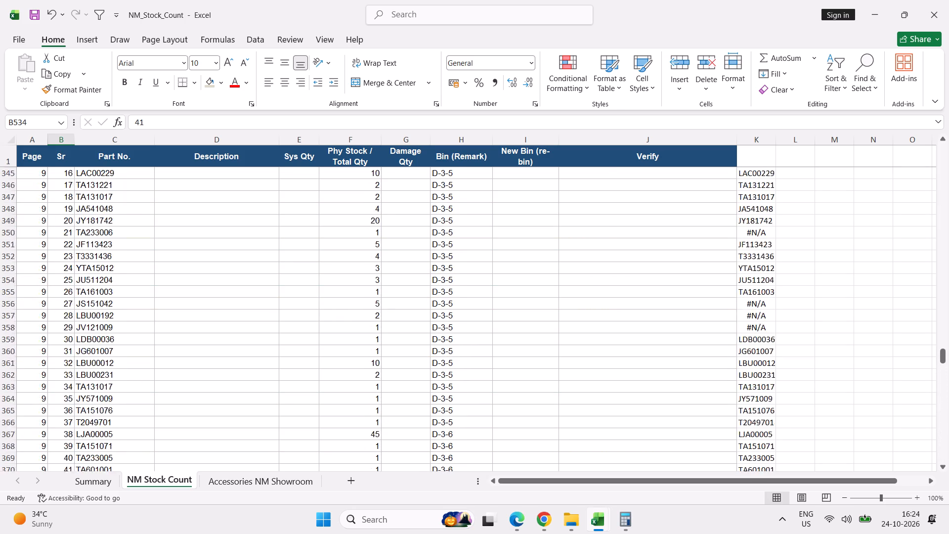
scroll(286, 305, "up", 20)
scroll(286, 305, "up", 20)
scroll(286, 305, "up", 20)
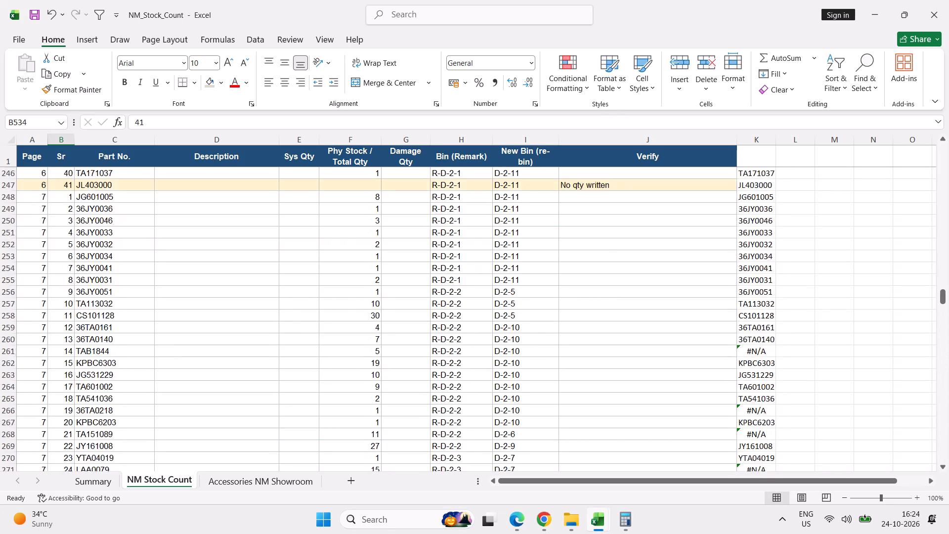
scroll(286, 305, "up", 19)
scroll(286, 305, "up", 3)
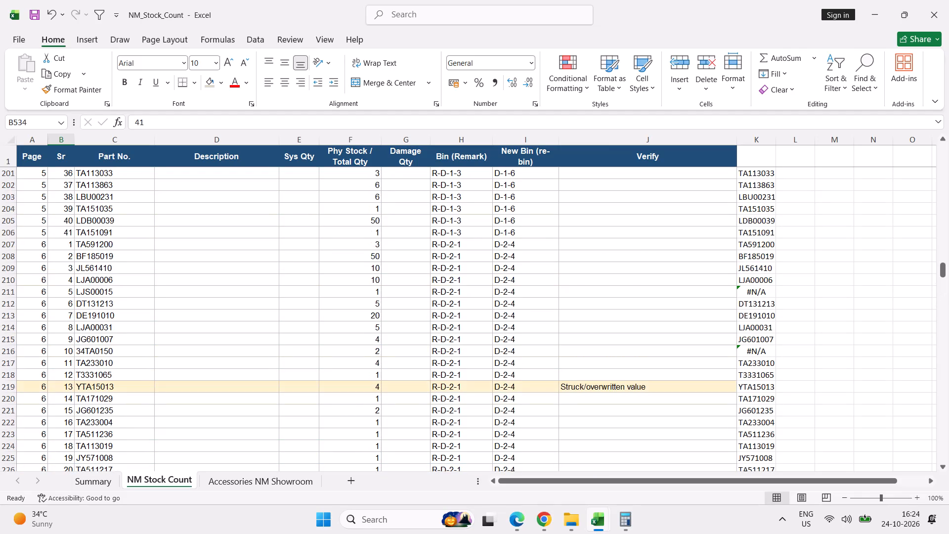
Enter the page 6 physical stock quantities 5, 50, 10 and 10 for serials 2 through 5.
left_click(359, 245)
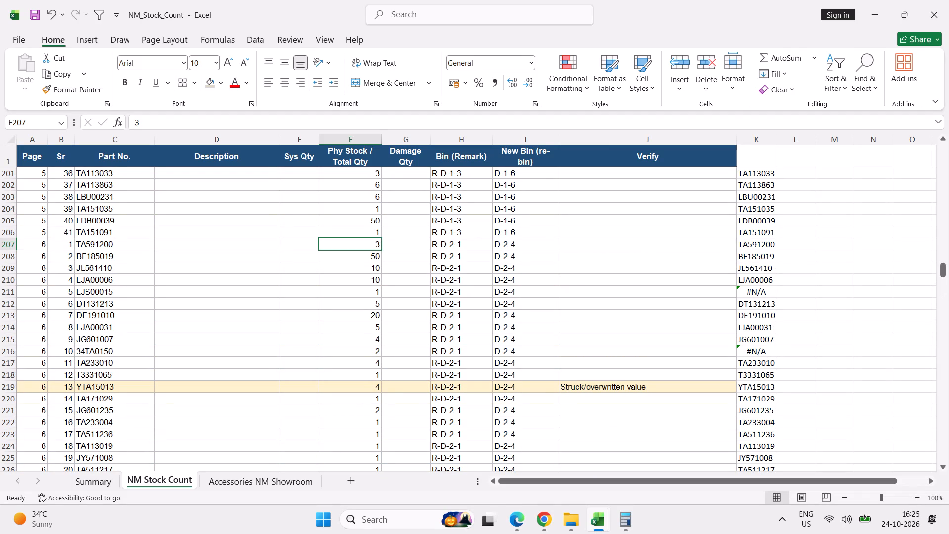
key("Return")
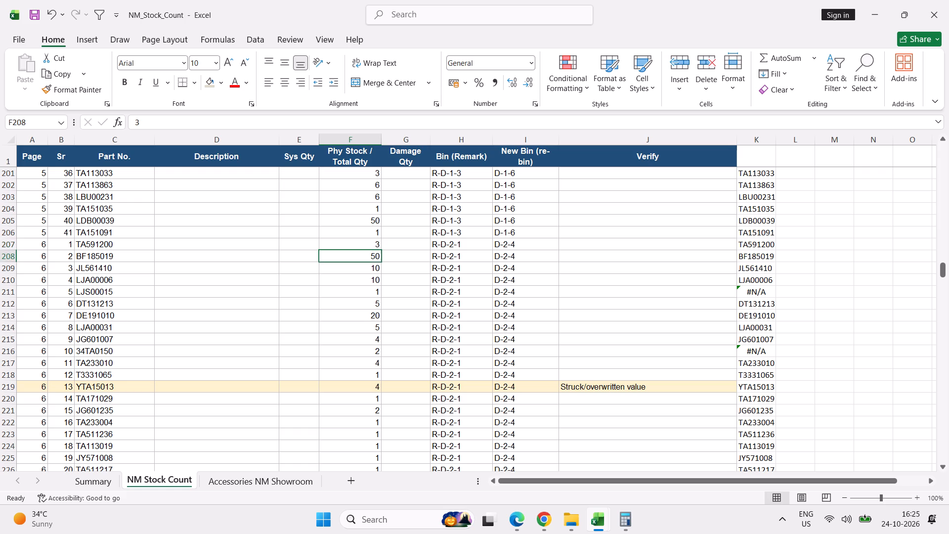
key("5")
key("Return")
type("50")
key("Return")
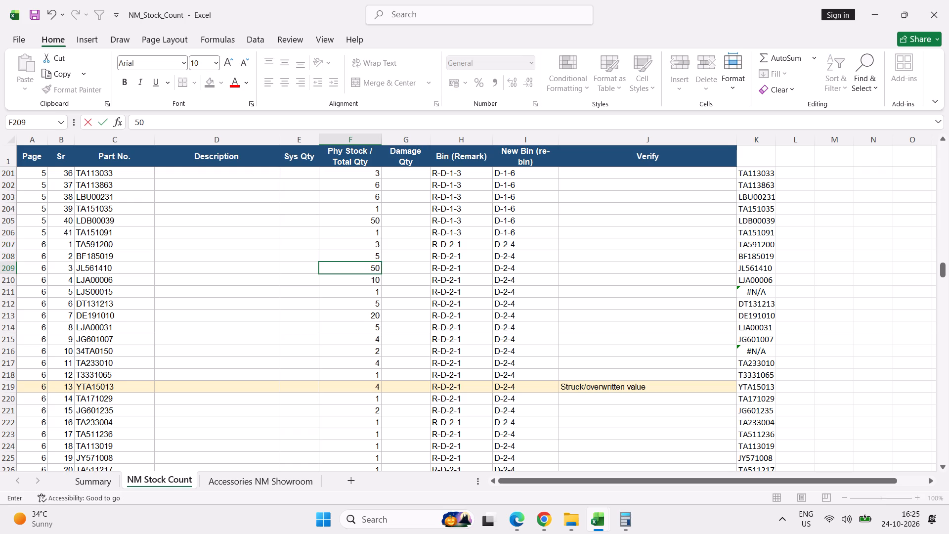
type("10")
key("Return")
type("10")
key("Return")
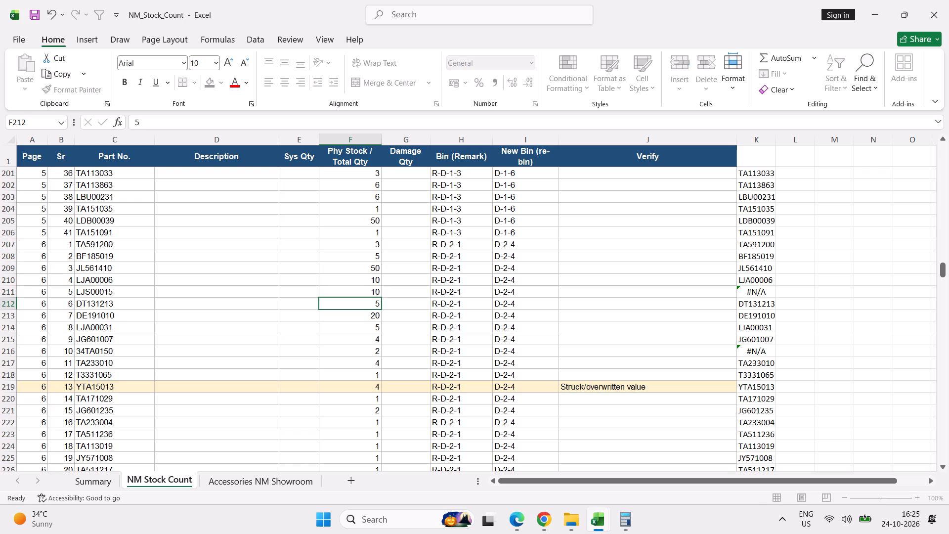
Enter the page 6 physical stock quantities 1, 5, 4 and 2 for serials 6 through 9.
key("1")
key("Return")
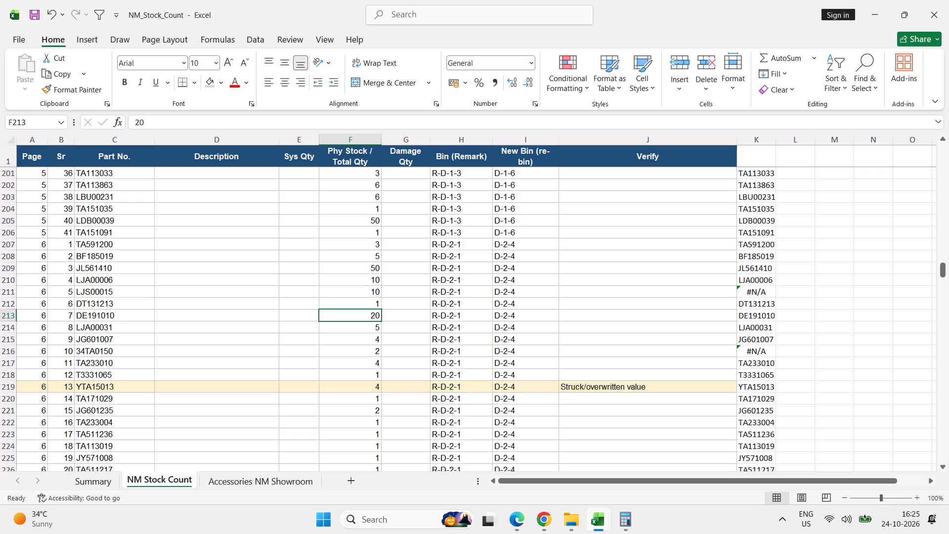
key("5")
key("Return")
key("4")
key("Return")
key("2")
key("Return")
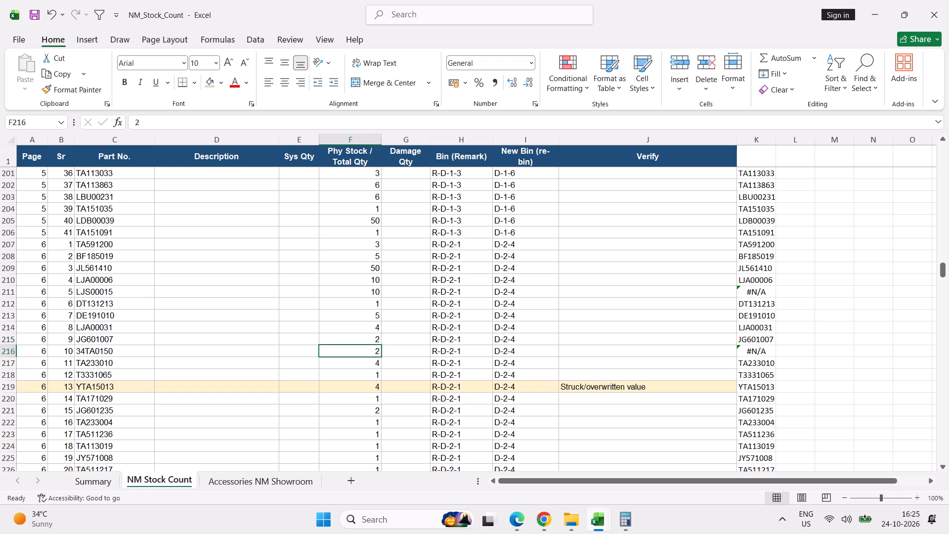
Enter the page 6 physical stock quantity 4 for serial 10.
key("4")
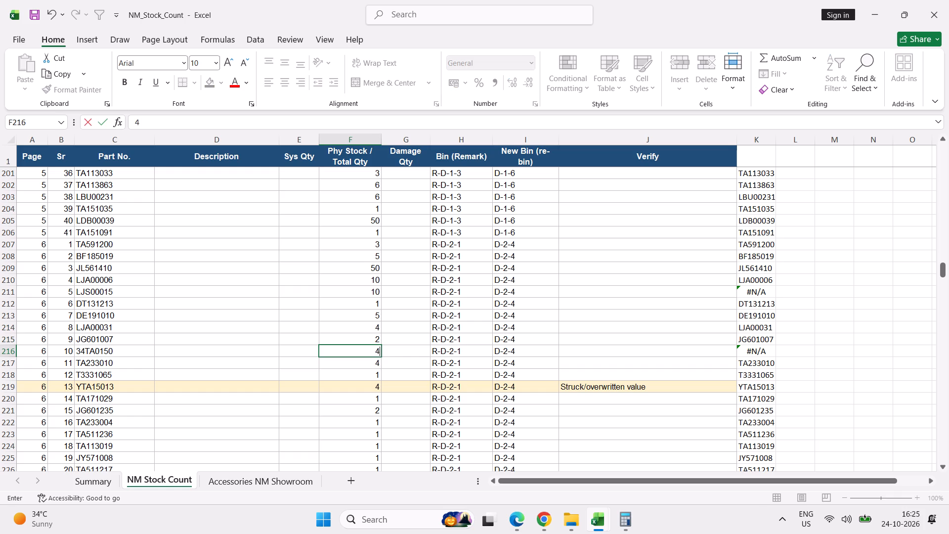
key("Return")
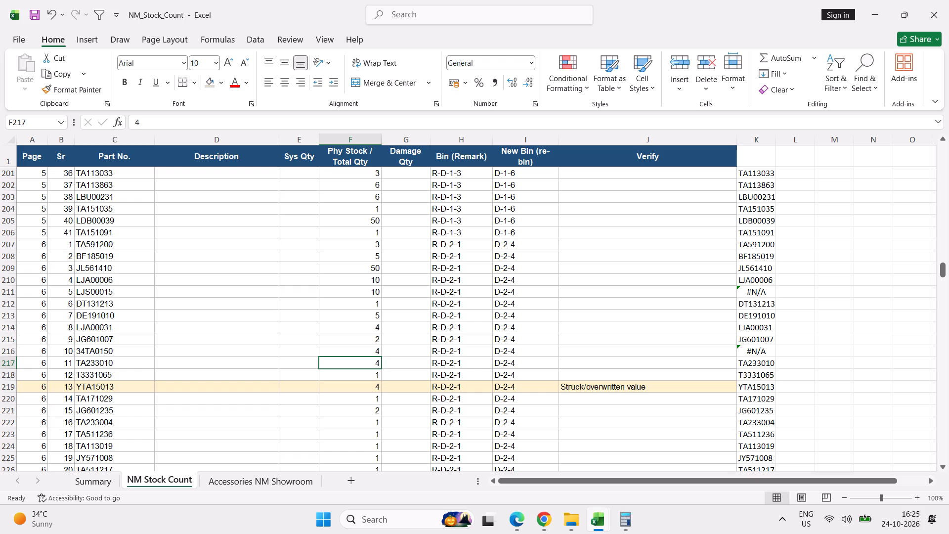
Return to the start of page 6 and enter physical stock quantities 3, 5, 50, 10 and 10 for serials 1 through 5.
key("Up")
key("Up")
key("Up")
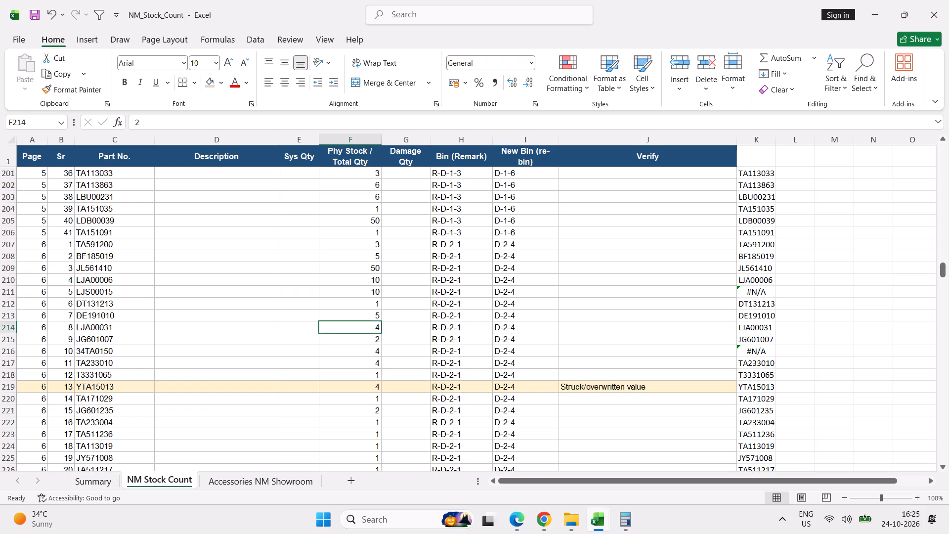
key("Up")
key("Up")
key("Up")
key("Up")
key("Up")
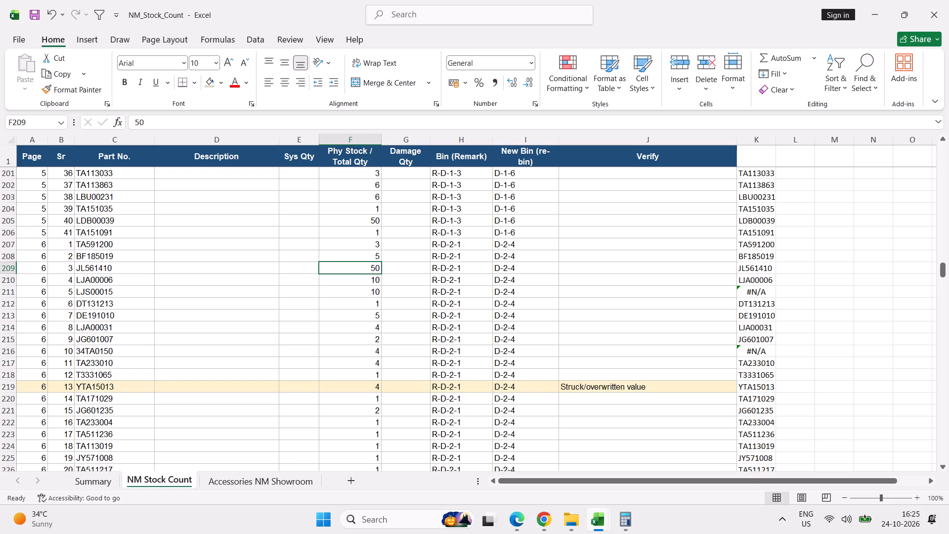
key("Up")
key("Up")
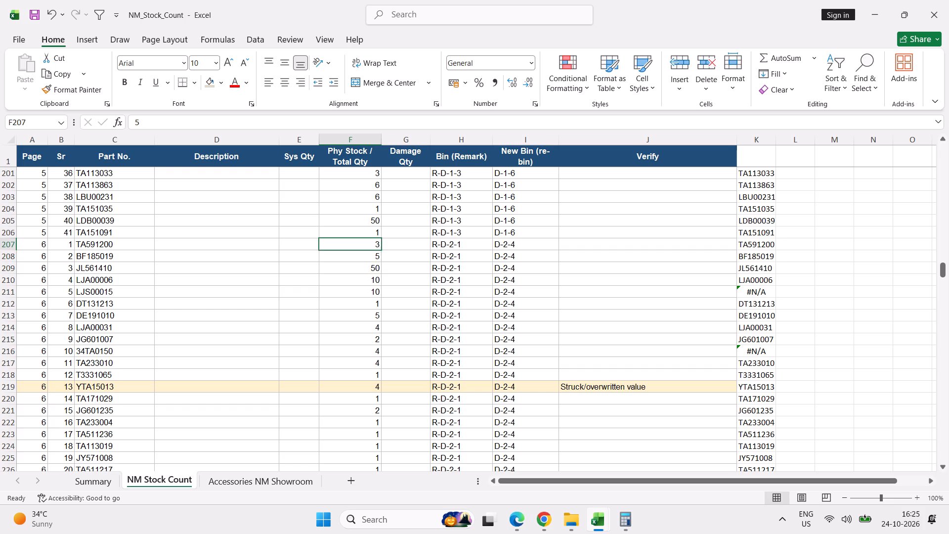
key("3")
key("Return")
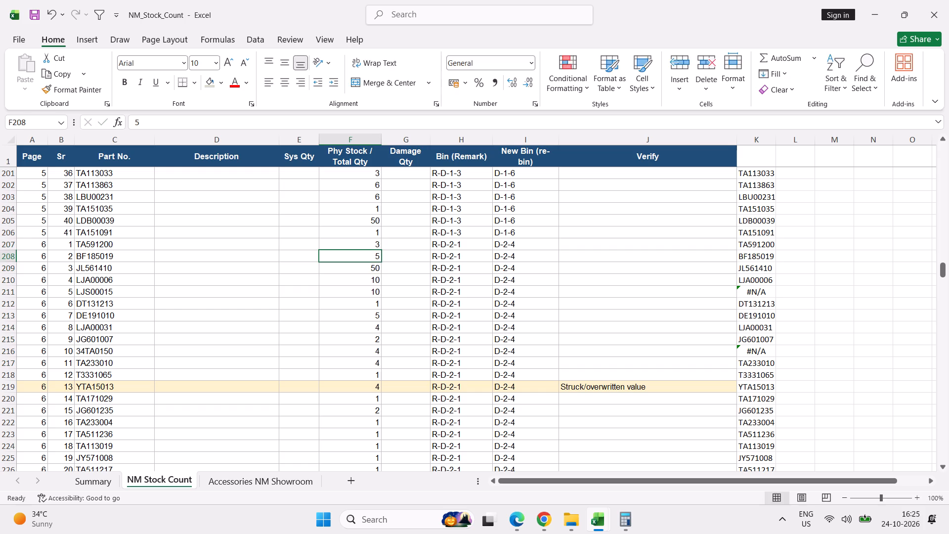
key("5")
key("Return")
type("50")
key("Return")
type("10")
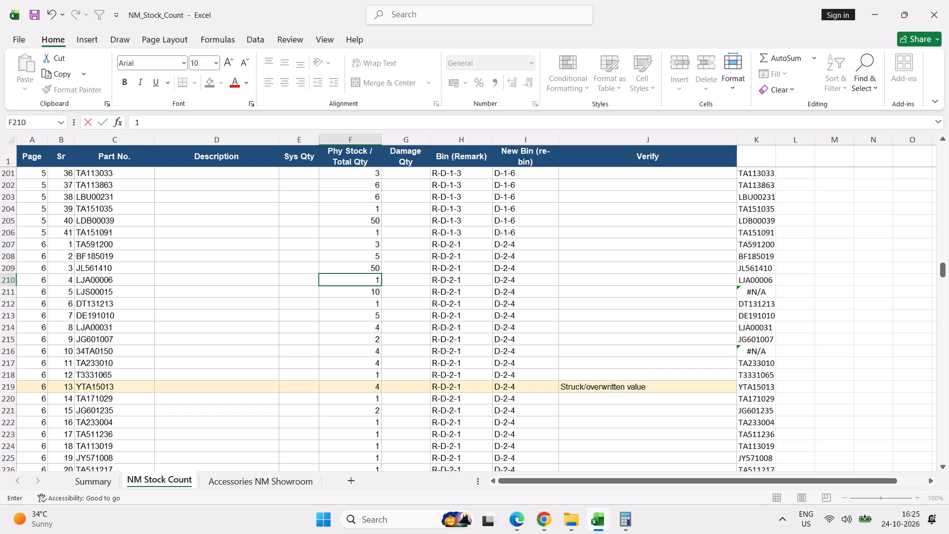
key("Return")
type("10")
key("Return")
Enter the page 6 physical stock quantities 1, 5, 20, 5 and 4 for serials 6 through 10.
key("1")
key("Return")
key("5")
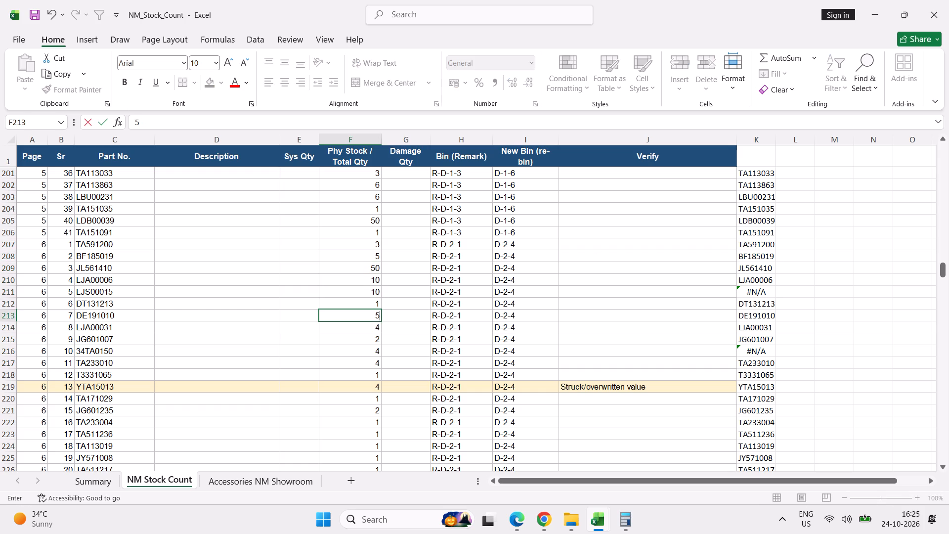
key("Return")
type("20")
key("Return")
key("5")
key("Return")
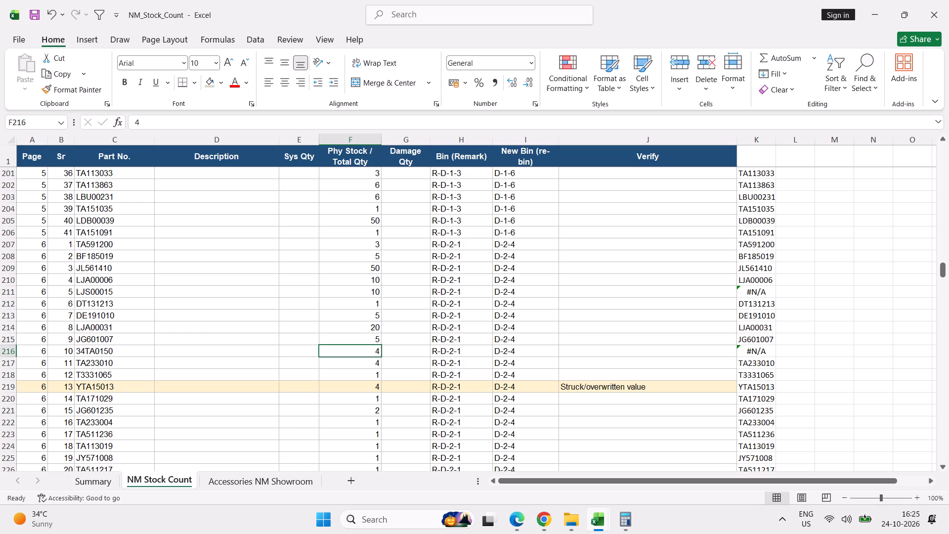
key("4")
key("Return")
Enter the page 6 physical stock quantities 2, 4, 2, 4 and 1 for serials 11 through 15.
key("2")
key("Return")
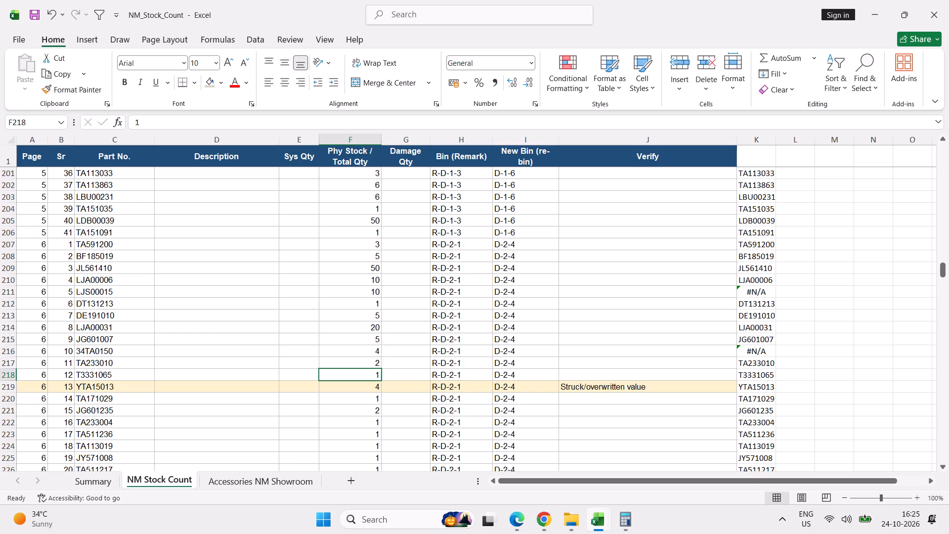
key("4")
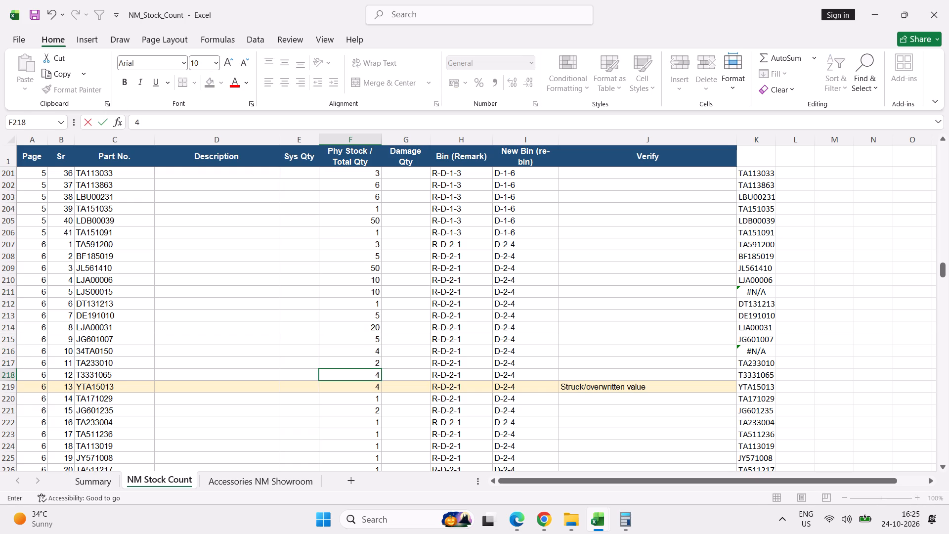
key("Return")
key("2")
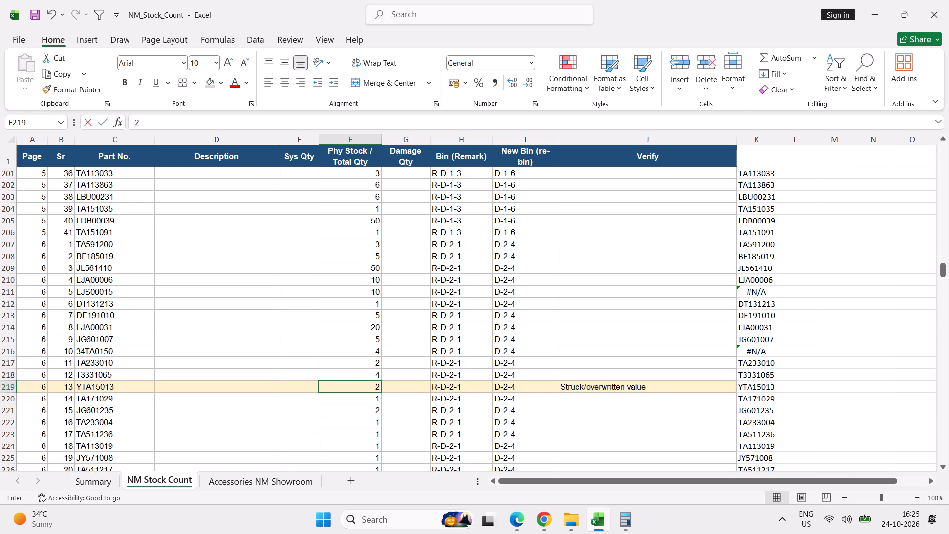
key("Return")
key("4")
key("Return")
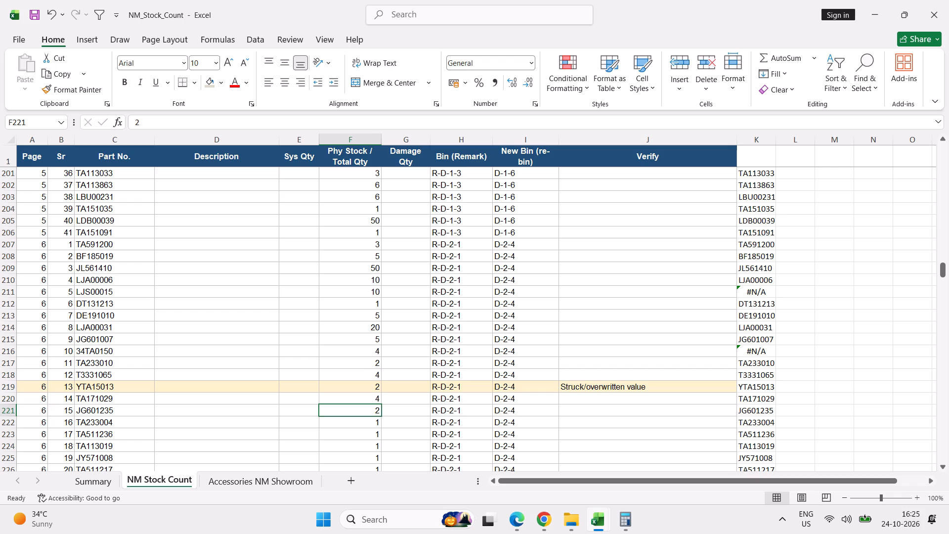
key("1")
key("Return")
Enter the page 6 physical stock quantities 2, 1, 1, 1 and 5 for serials 16 through 20.
key("2")
key("Return")
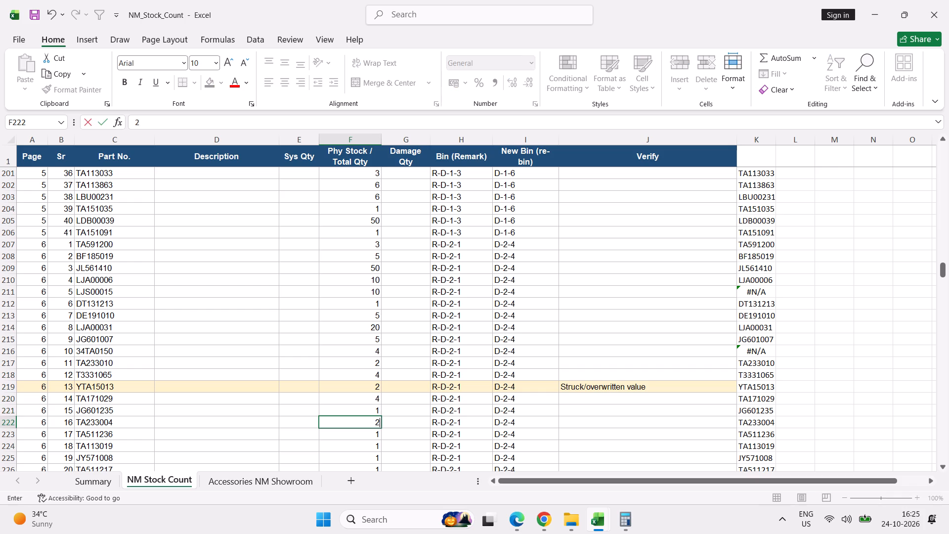
key("1")
key("Return")
key("1")
key("Return")
key("1")
key("Return")
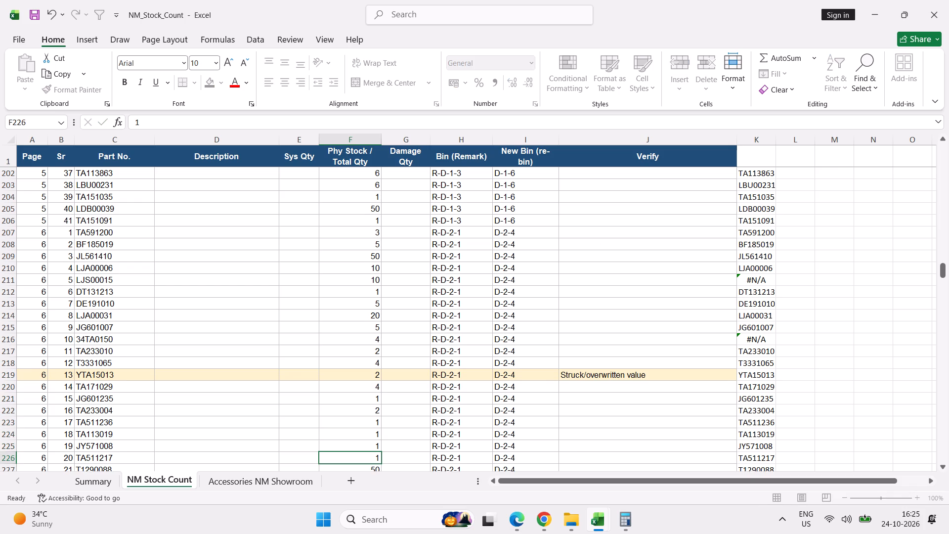
key("5")
key("Return")
Enter the page 6 physical stock quantities 1, 50, 23, 5 and 1 for serials 21 through 25.
key("1")
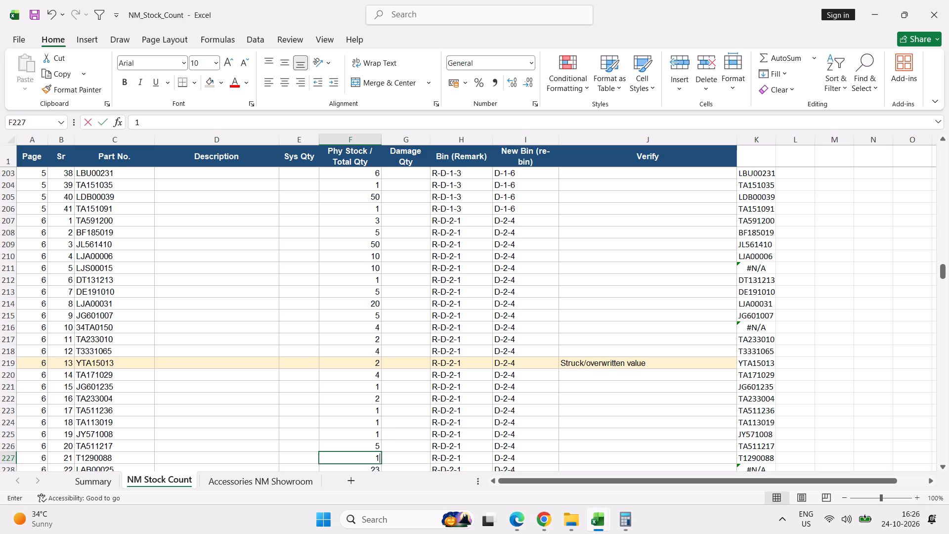
key("Return")
type("50")
key("Return")
type("23")
key("Return")
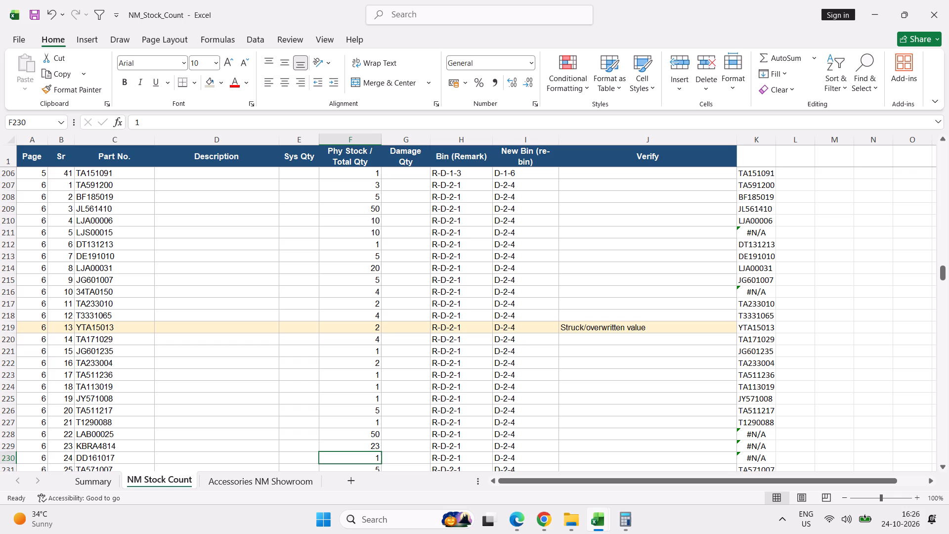
key("5")
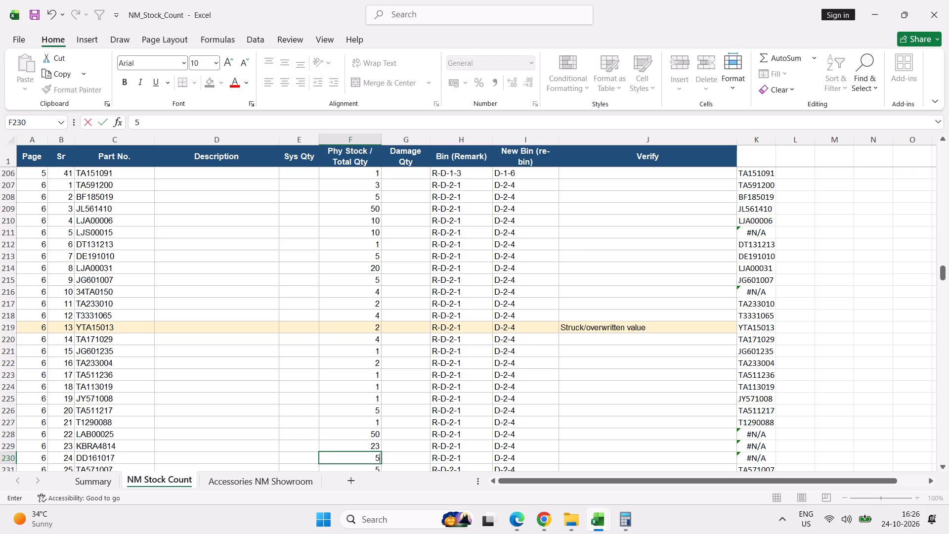
key("Return")
key("1")
key("Return")
Enter the page 6 physical stock quantities 5, 3, 5, 1 and 1 for serials 26 through 30.
key("5")
key("Return")
key("3")
key("Return")
key("5")
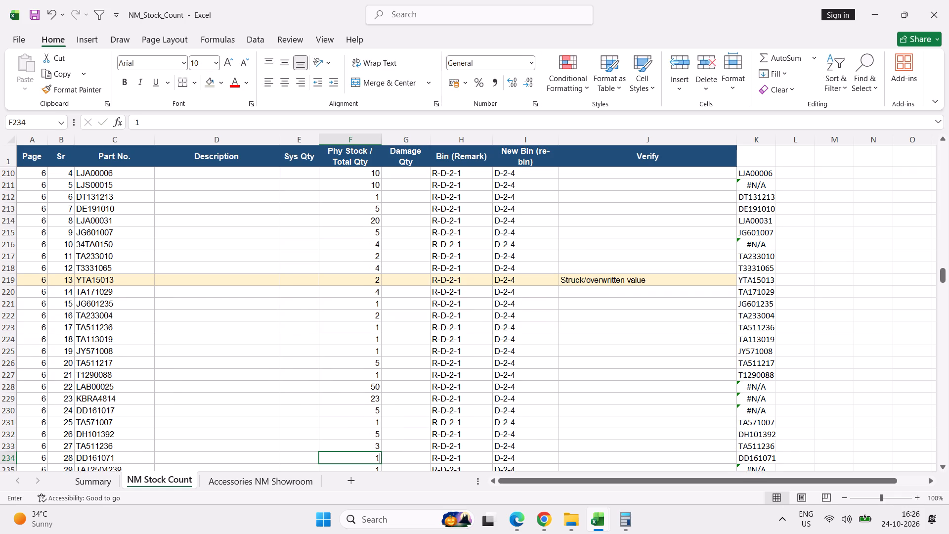
key("Return")
key("1")
key("Return")
key("1")
key("Return")
Enter the page 6 physical stock quantities 1, 1, 7, 1 and 1 for serials 31 through 35.
key("1")
key("Return")
key("1")
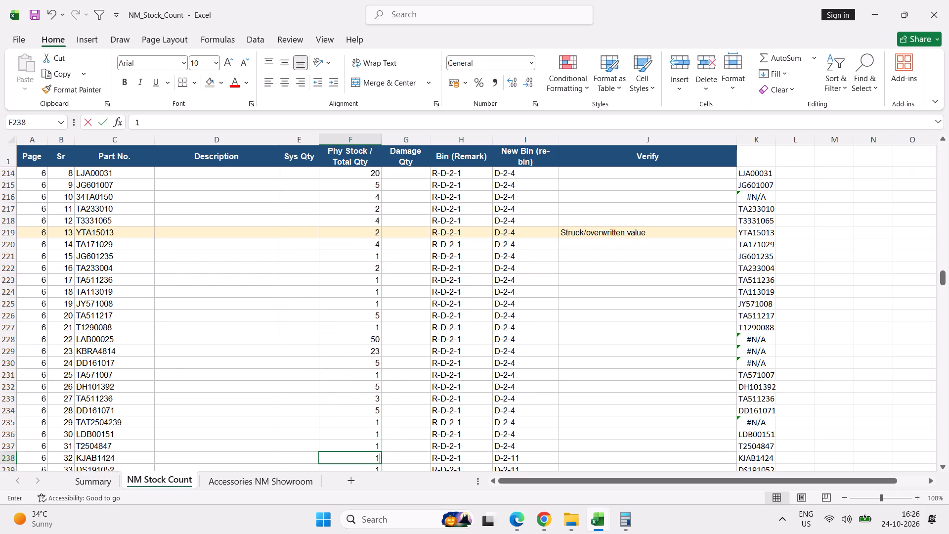
key("Return")
key("7")
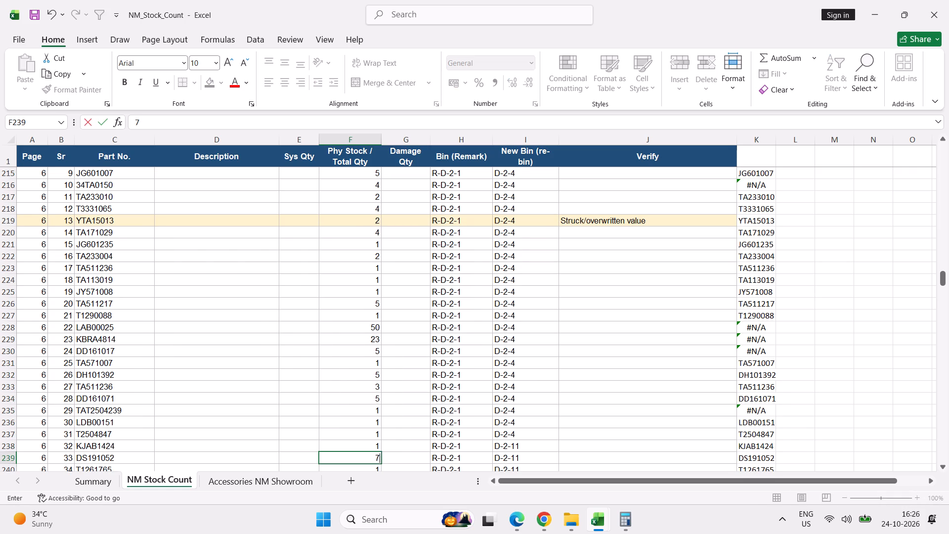
key("Return")
key("1")
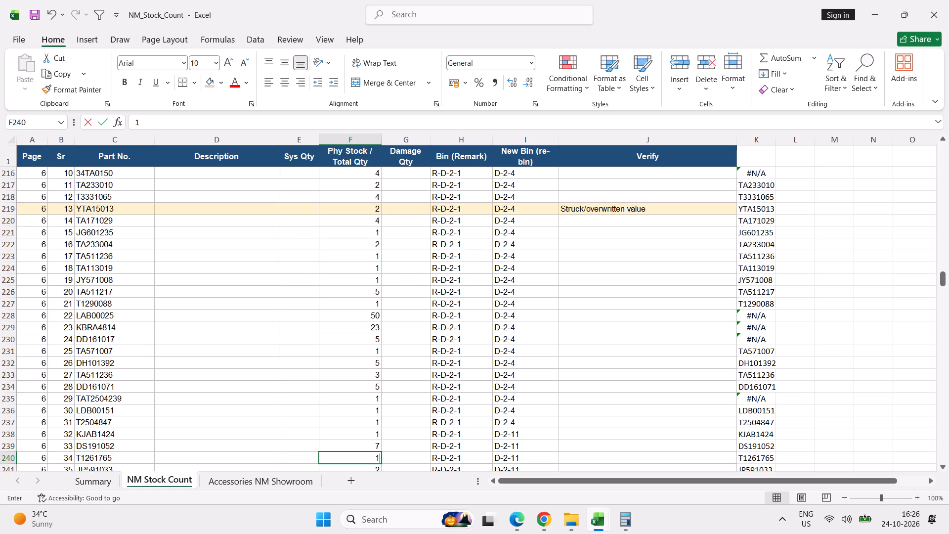
key("Return")
key("1")
key("Return")
Enter the page 6 physical stock quantities 2, 10, 2, 2, 3 and 1 for serials 36 through 41.
key("2")
key("Return")
type("10")
key("Return")
key("2")
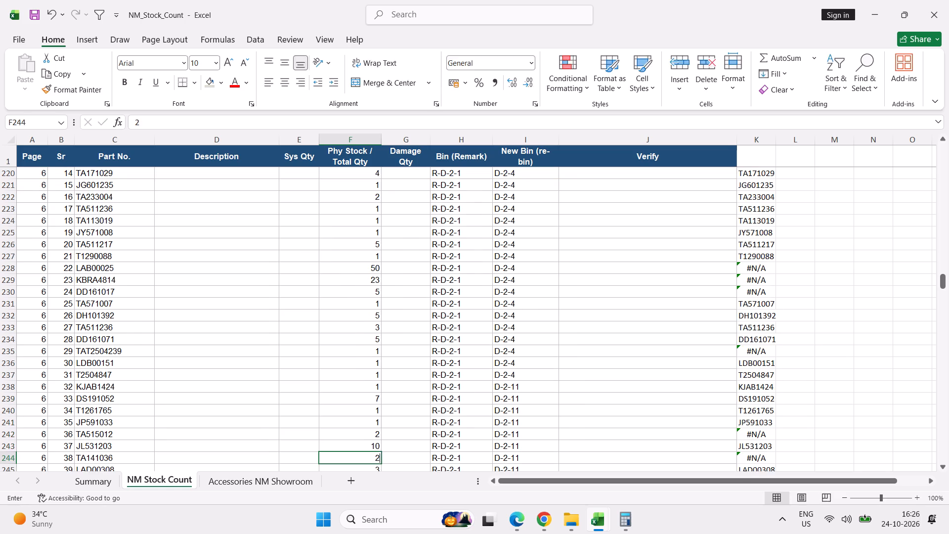
key("Return")
key("2")
key("Return")
key("3")
key("Return")
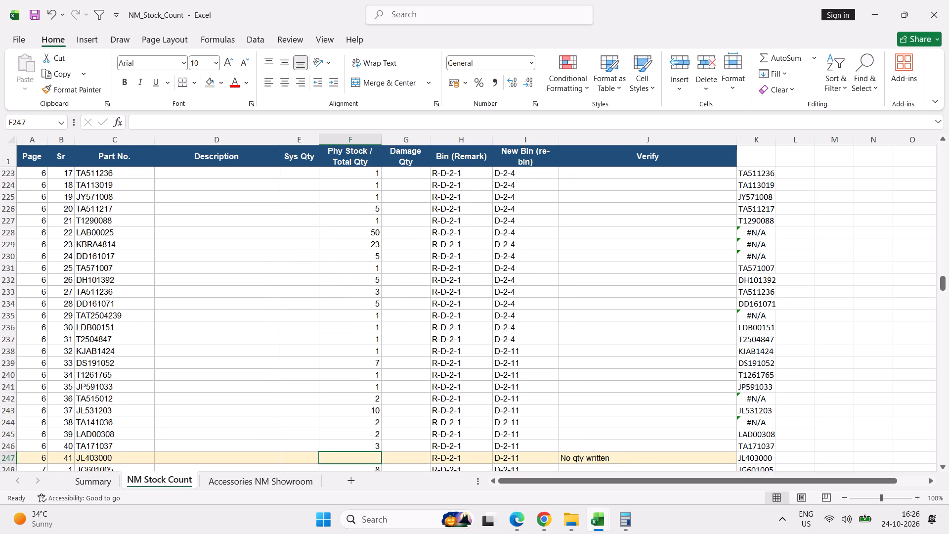
key("1")
key("Return")
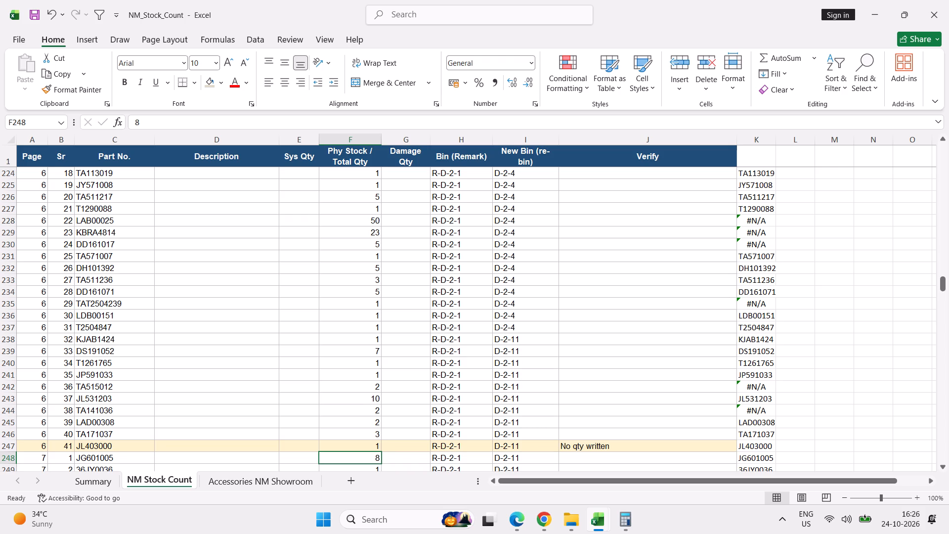
Add filters to the header row and filter the Page column to show only page 6.
scroll(595, 248, "up", 20)
scroll(595, 248, "up", 8)
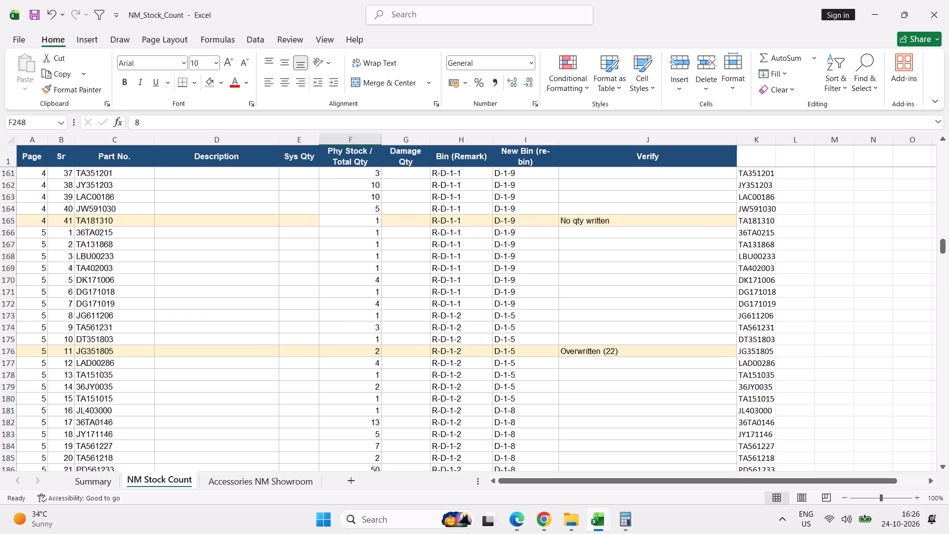
left_click(30, 159)
key("alt+d")
type("FF")
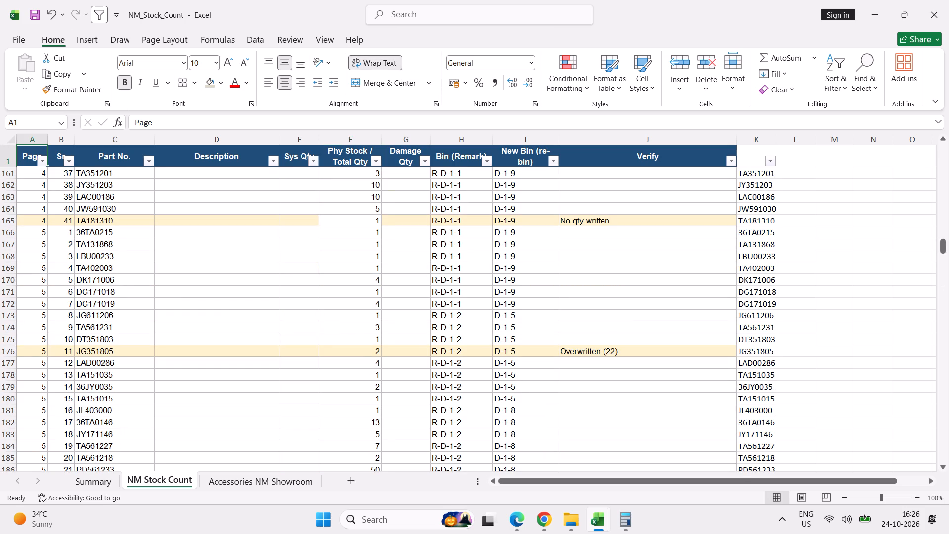
left_click(42, 164)
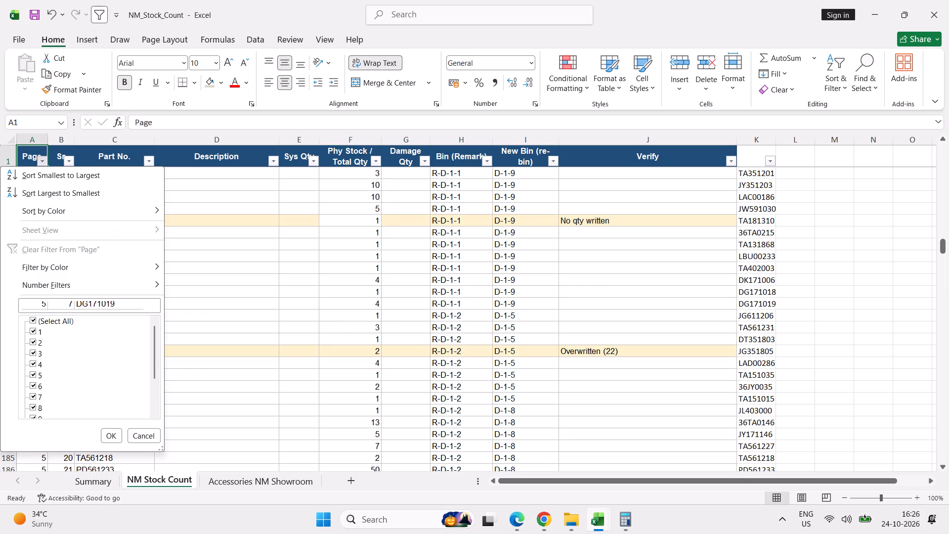
left_click(55, 321)
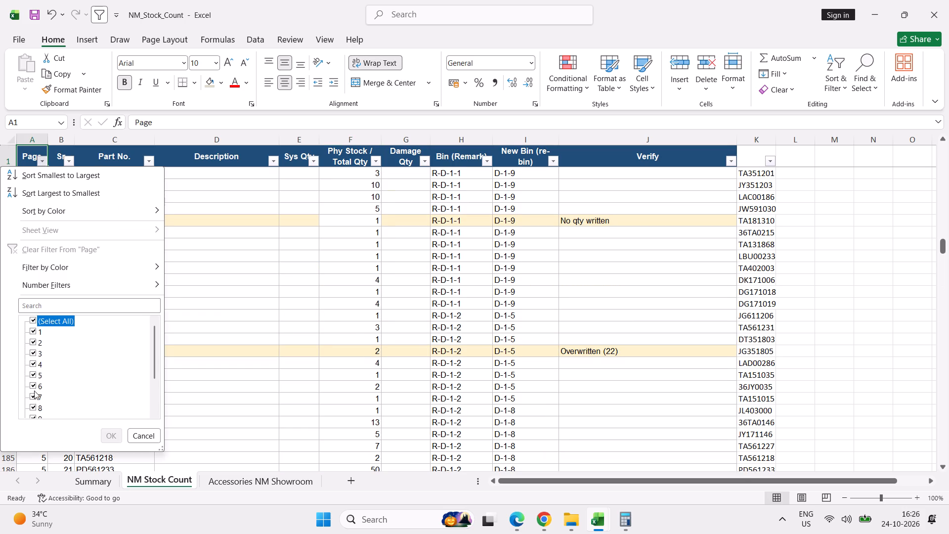
left_click(34, 387)
left_click(115, 439)
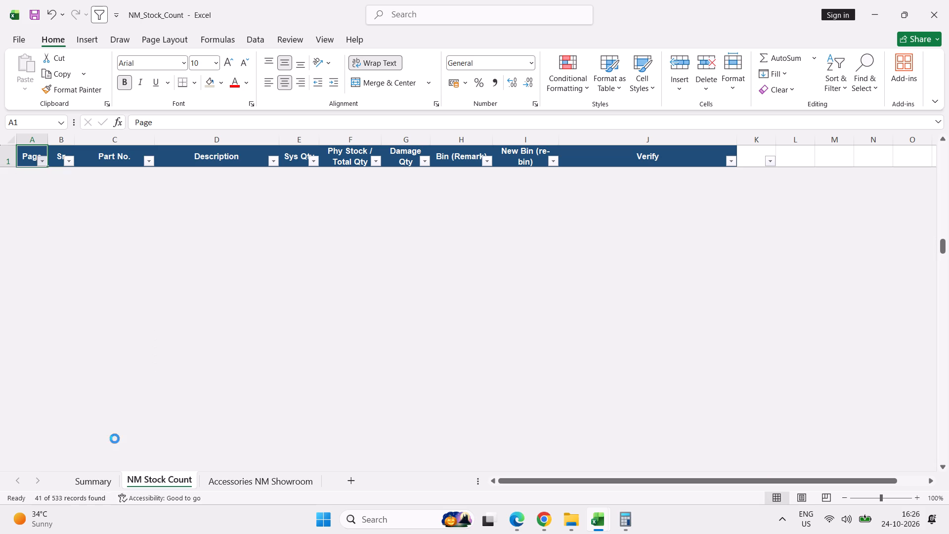
scroll(293, 301, "up", 20)
scroll(293, 301, "up", 8)
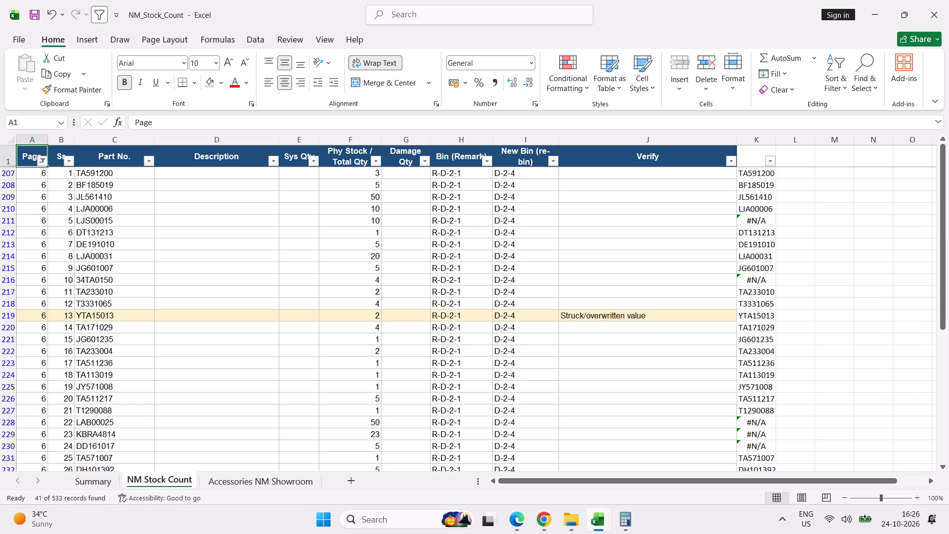
Correct the unmatched part number of page 6 serial 5 to LJG00015.
left_click(11, 220)
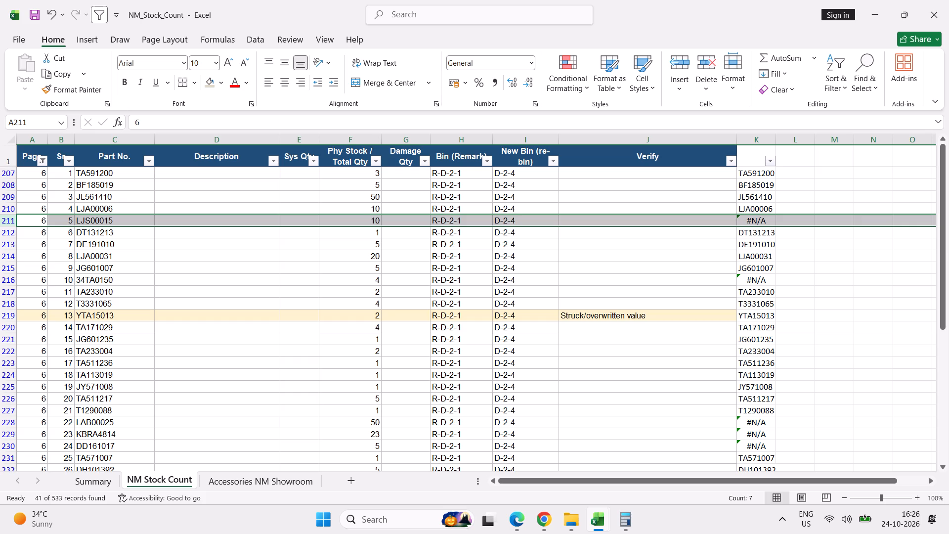
double_click(89, 221)
key("BackSpace")
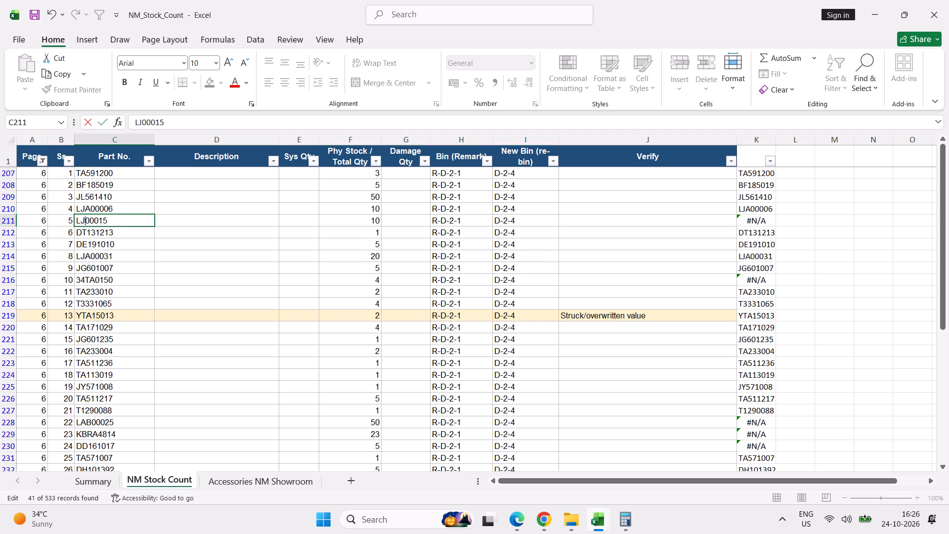
key("g")
key("Return")
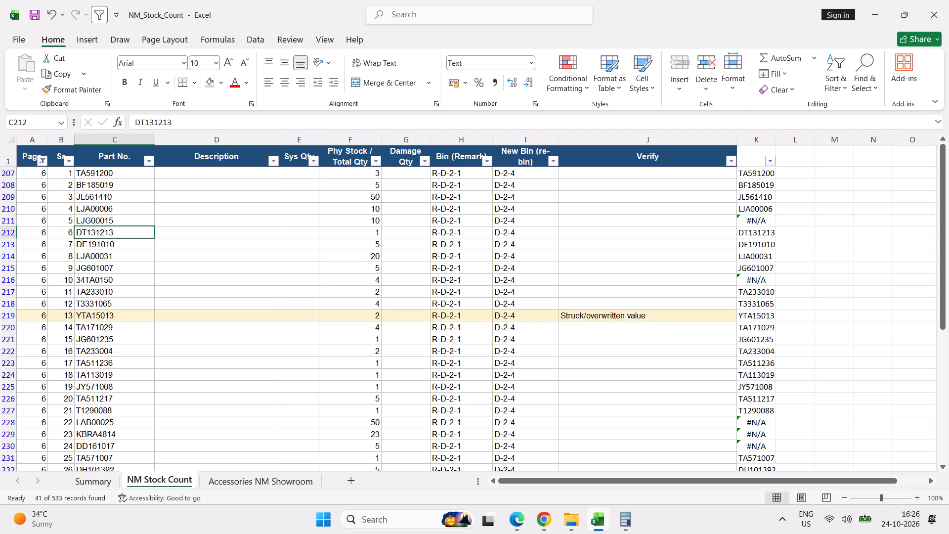
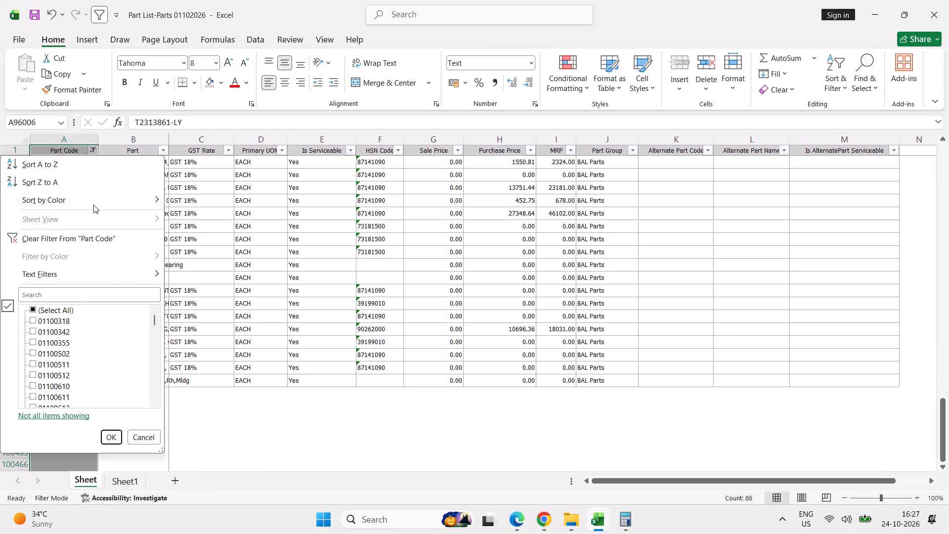
Filter the part list's Part Code column by the search text 00015 and look through the matching codes.
left_click(109, 294)
type("0001")
key("5")
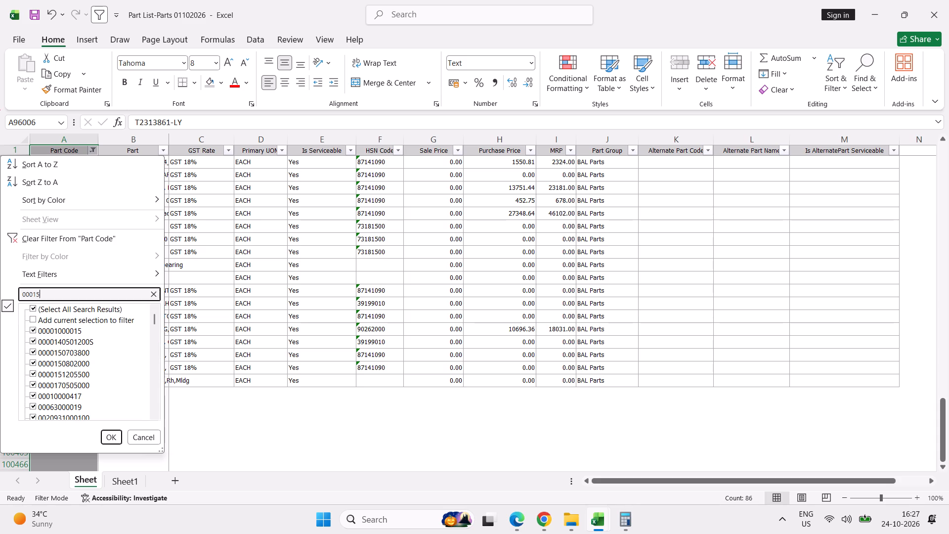
key("Return")
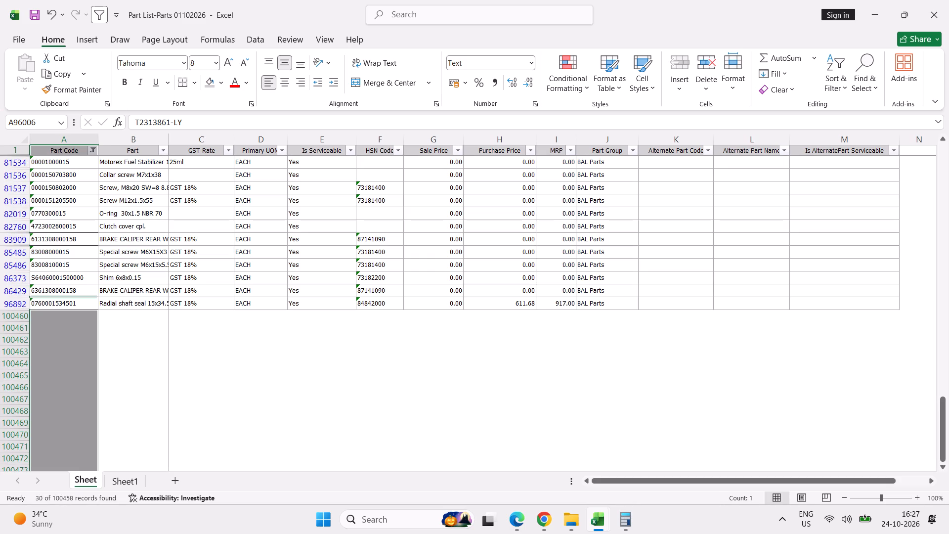
left_click(45, 283)
scroll(45, 283, "up", 12)
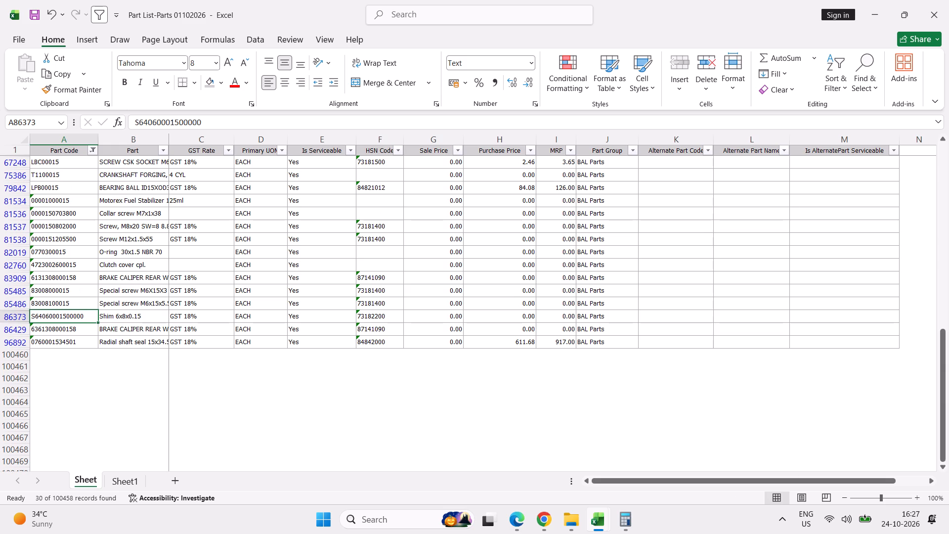
scroll(45, 283, "up", 5)
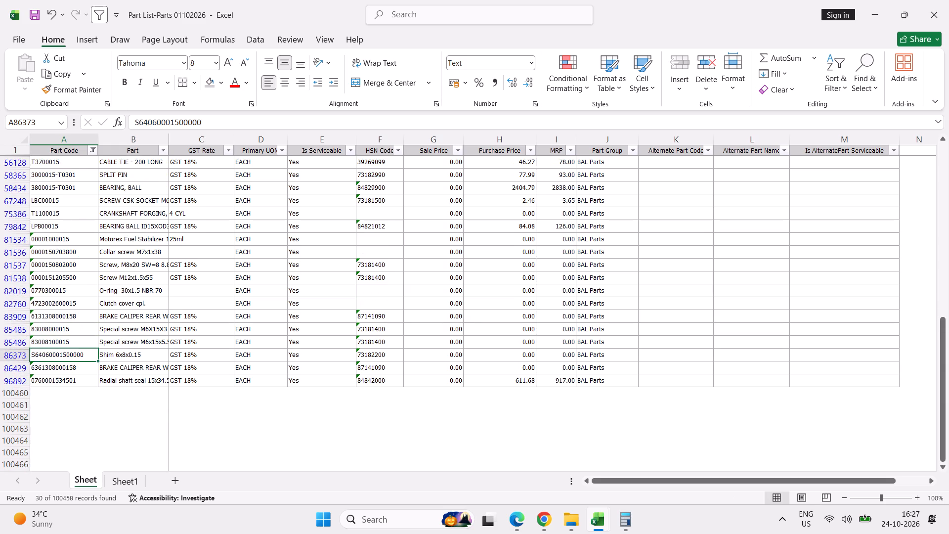
scroll(45, 283, "up", 20)
scroll(45, 283, "up", 10)
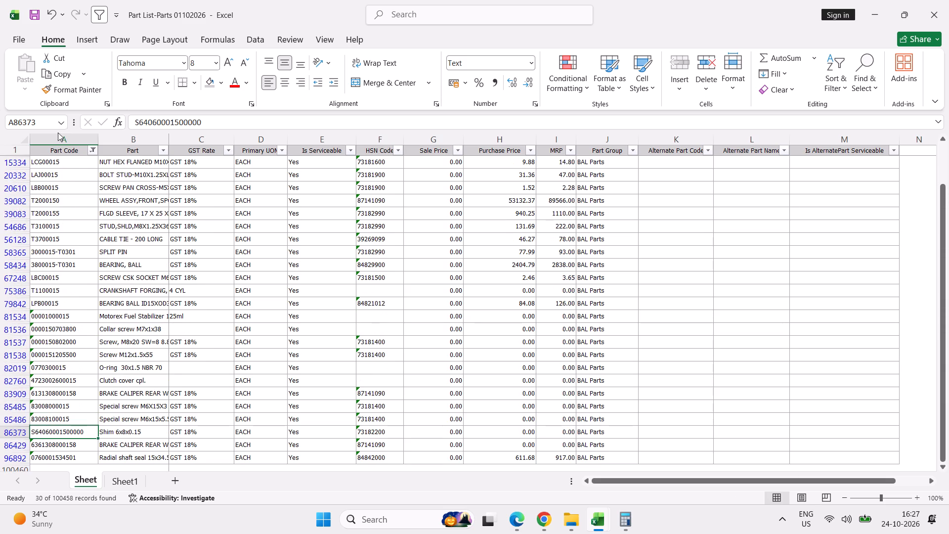
Filter the part list's Part Code column to codes ending with 00015 and examine the candidates for page 6 serial 5.
left_click(56, 141)
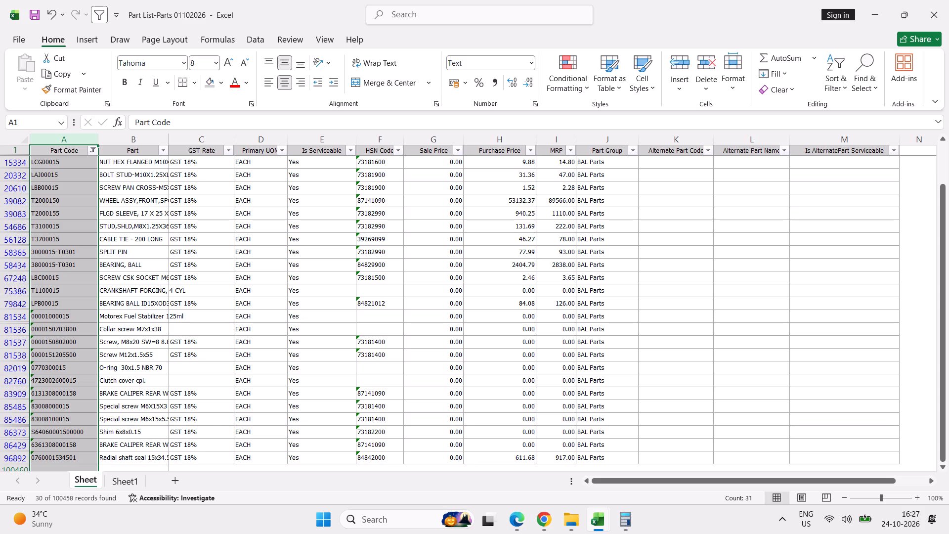
left_click(92, 149)
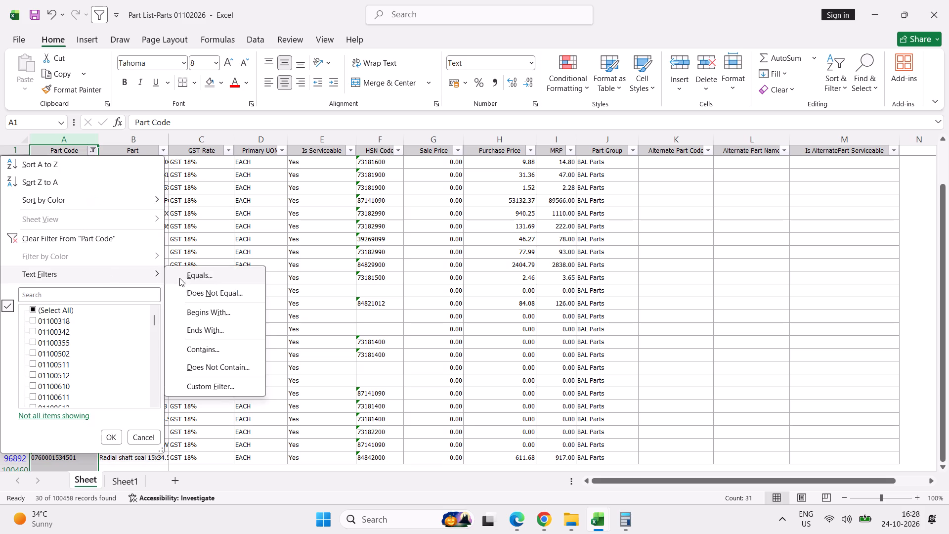
left_click(205, 328)
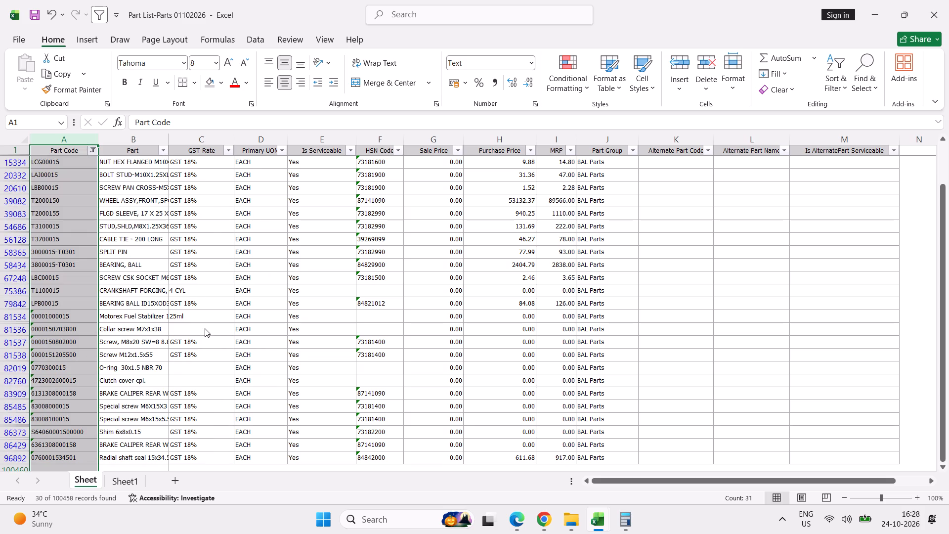
type("000")
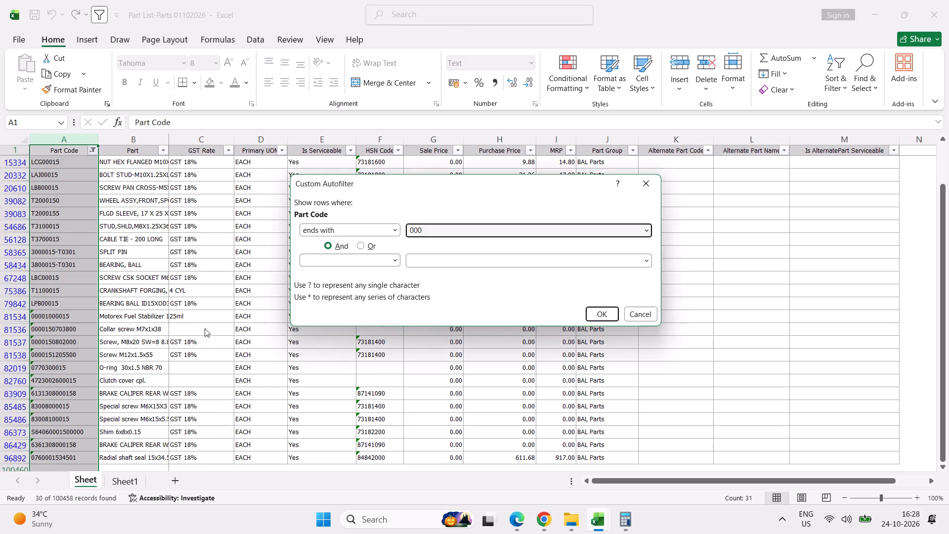
type("15")
key("Return")
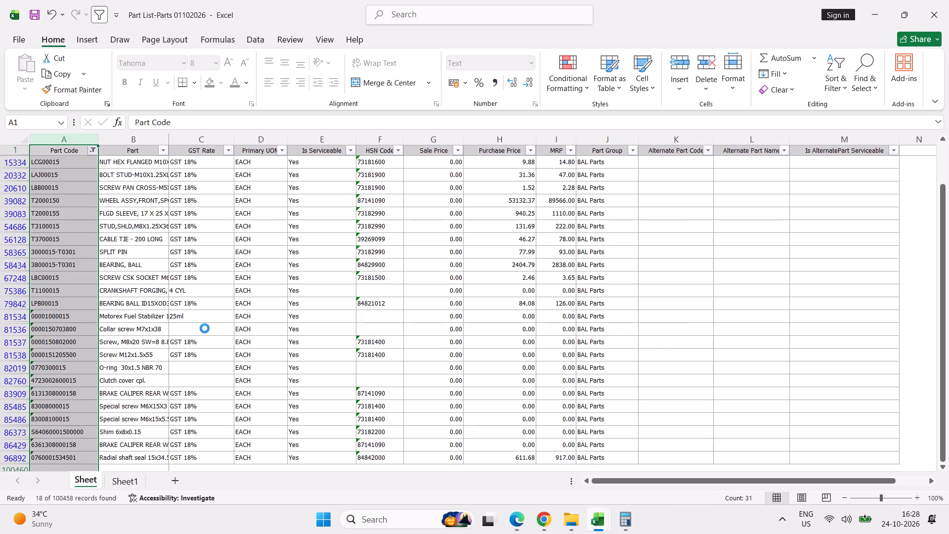
key("Down")
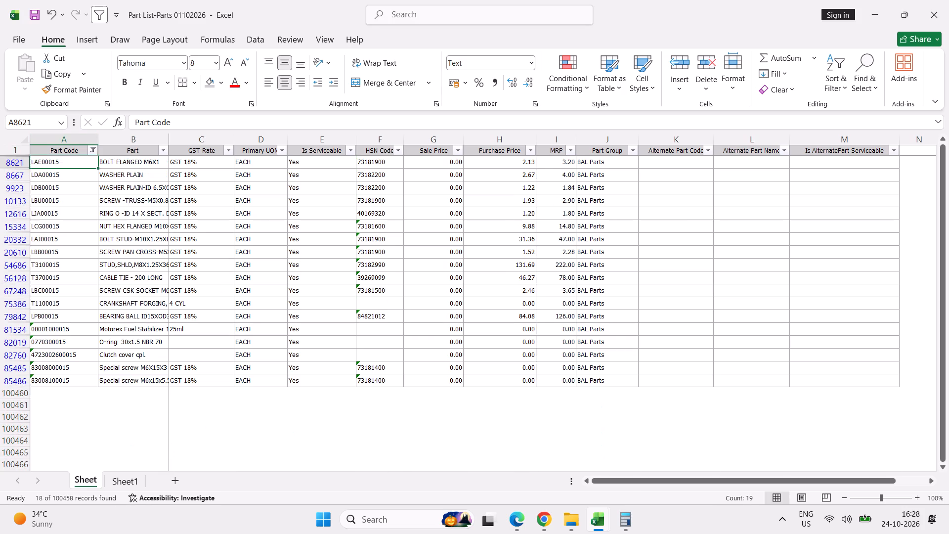
key("Up")
key("Up")
key("Up")
key("Down")
key("Down")
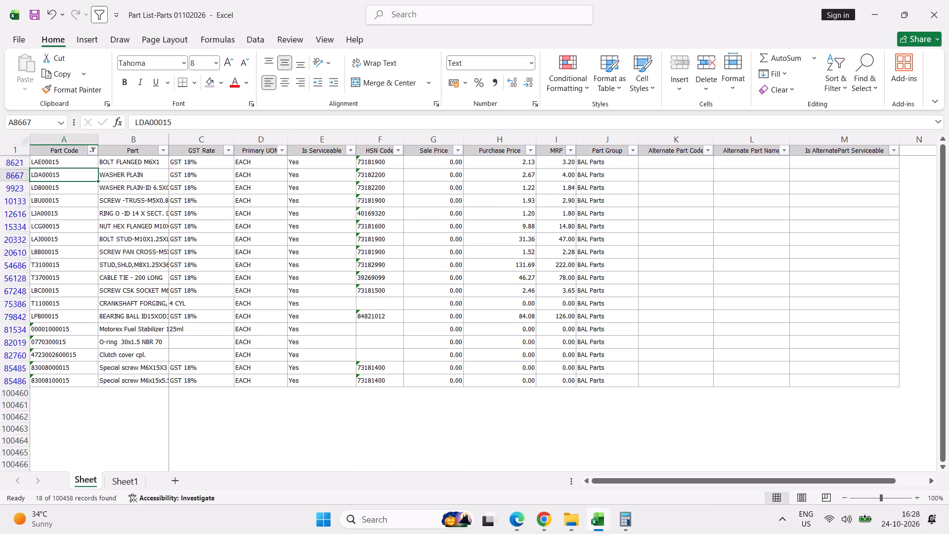
key("Down")
key("Down")
key("Down")
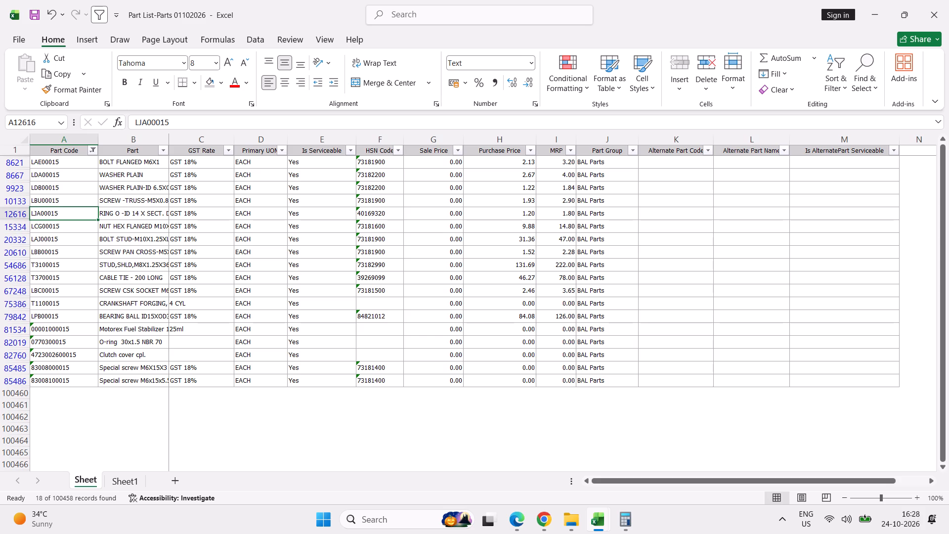
Copy part code LJA00015, switch to the Part Stock Valuation workbook, clear its Part Code filter and search for the copied code.
key("ctrl+c")
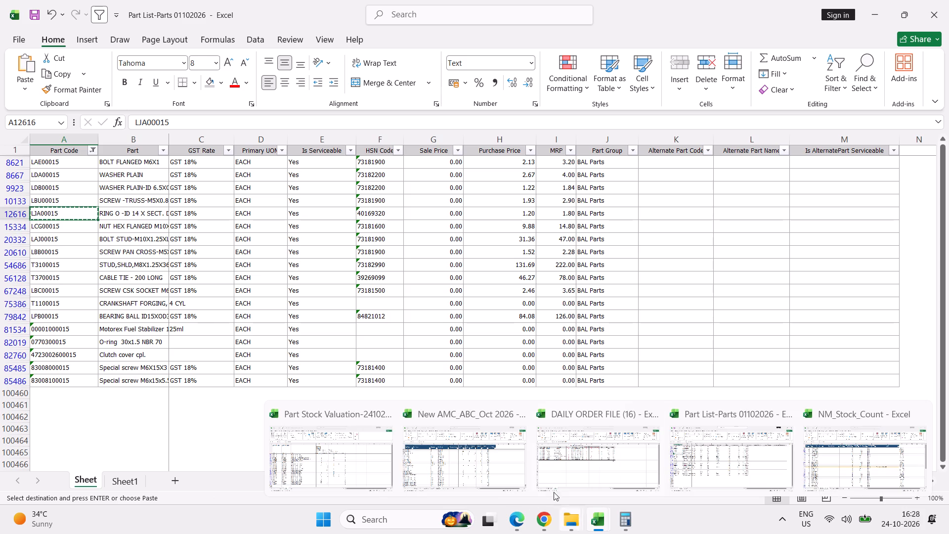
left_click(341, 451)
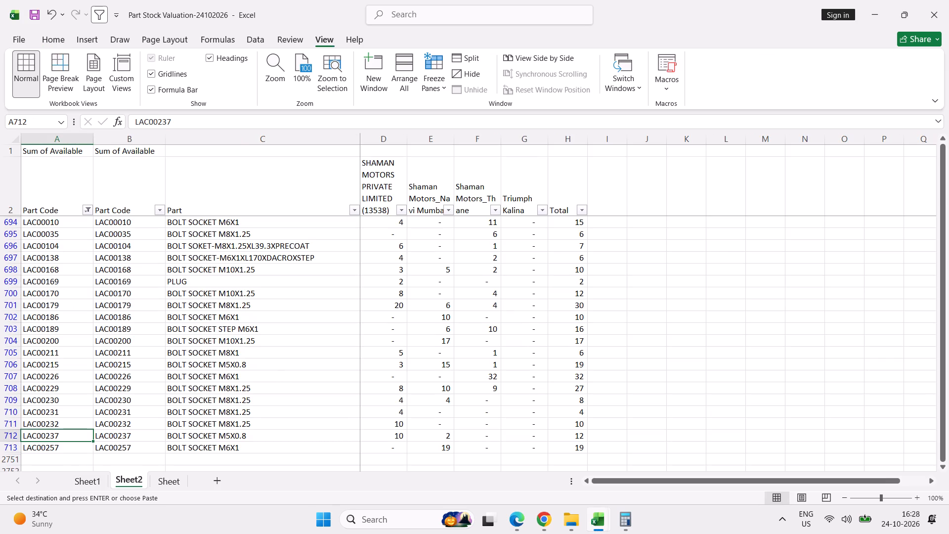
left_click(87, 211)
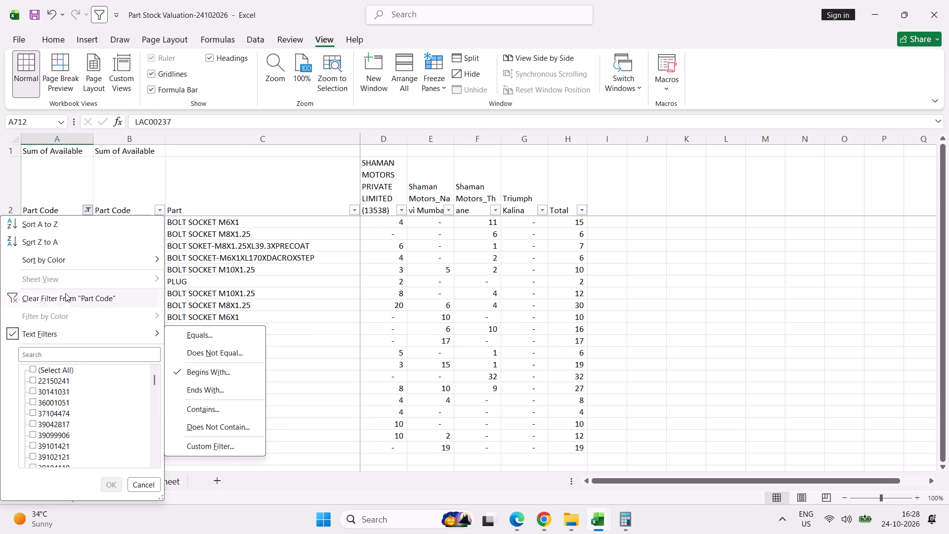
left_click(31, 369)
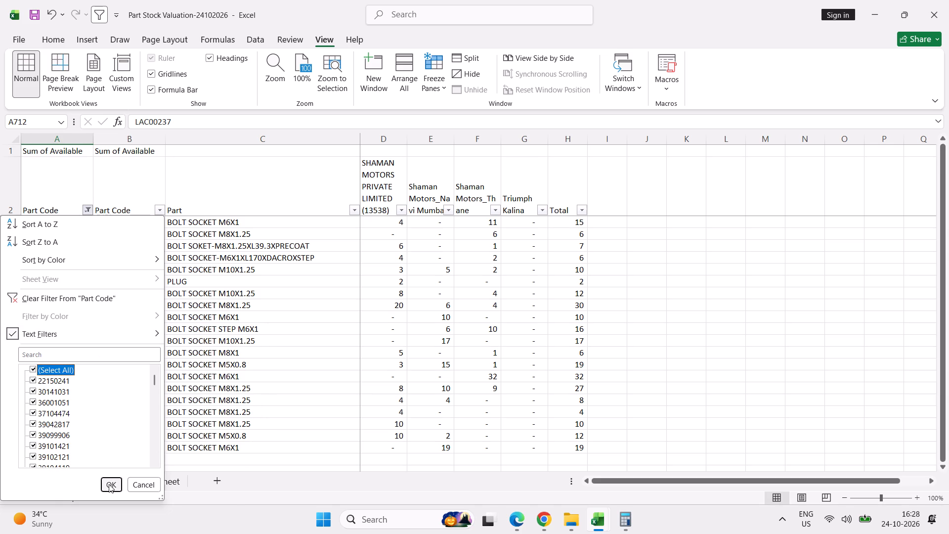
left_click(109, 484)
left_click(156, 409)
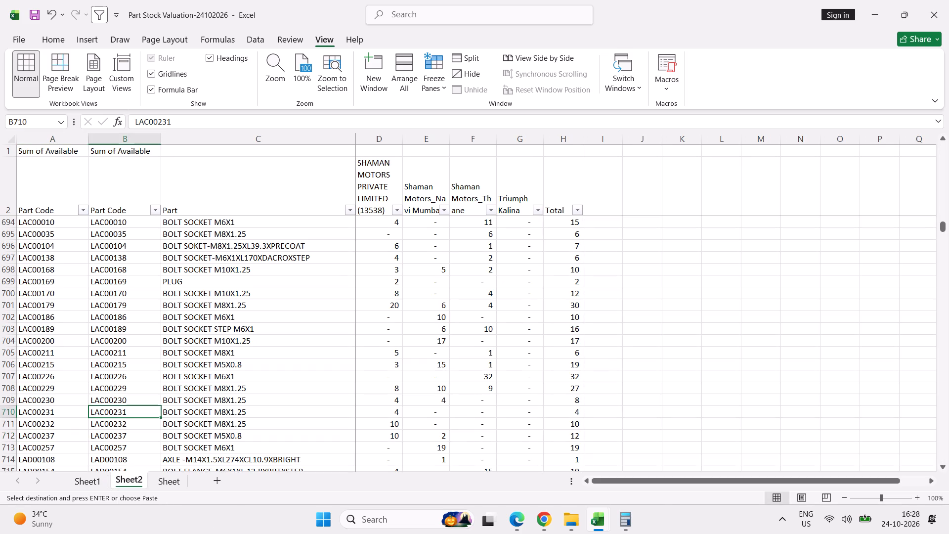
key("ctrl+f")
key("ctrl+v")
key("Return")
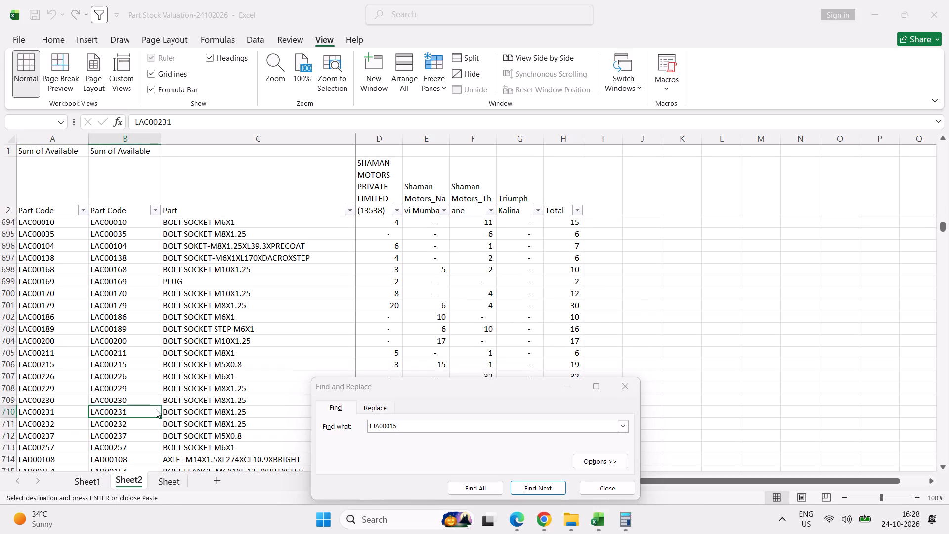
key("Return")
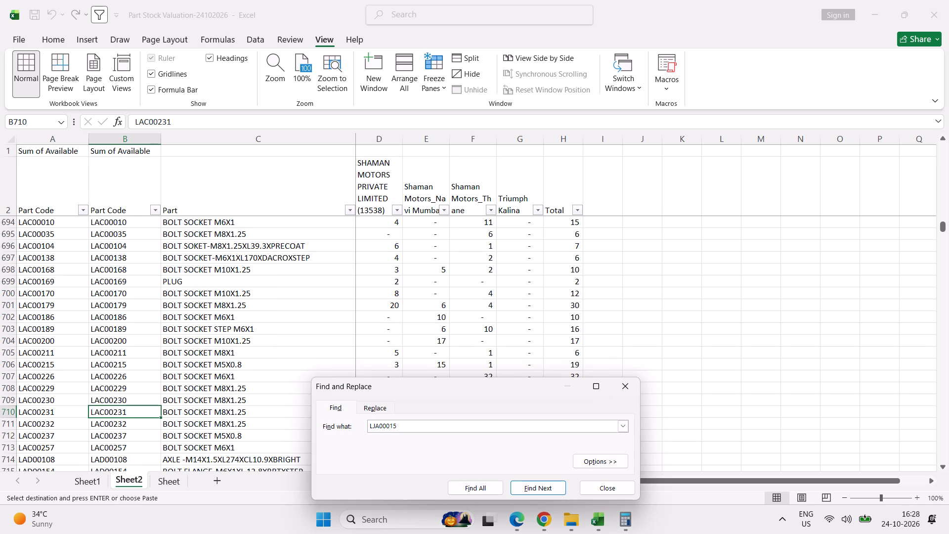
key("Escape")
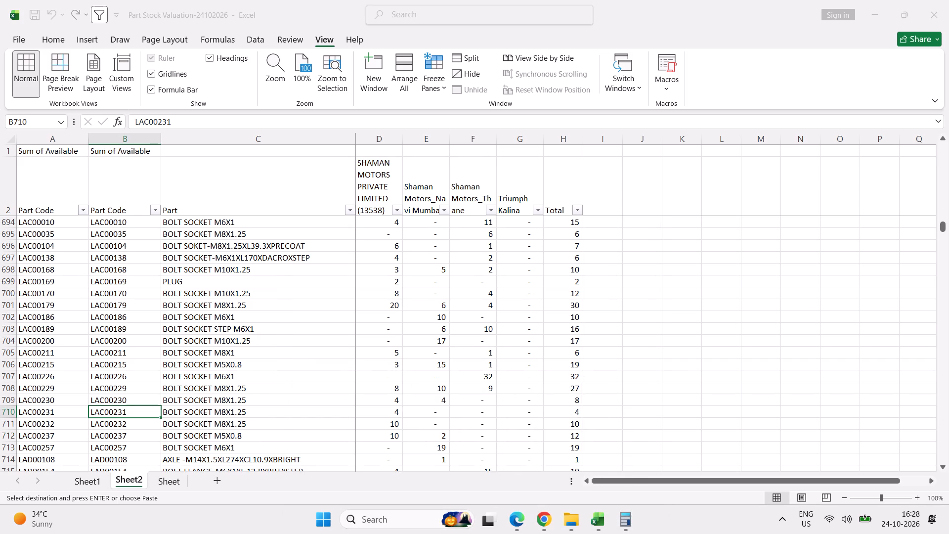
Filter the stock valuation's first Part Code column to codes beginning with L and the second to codes ending with 15.
left_click(85, 214)
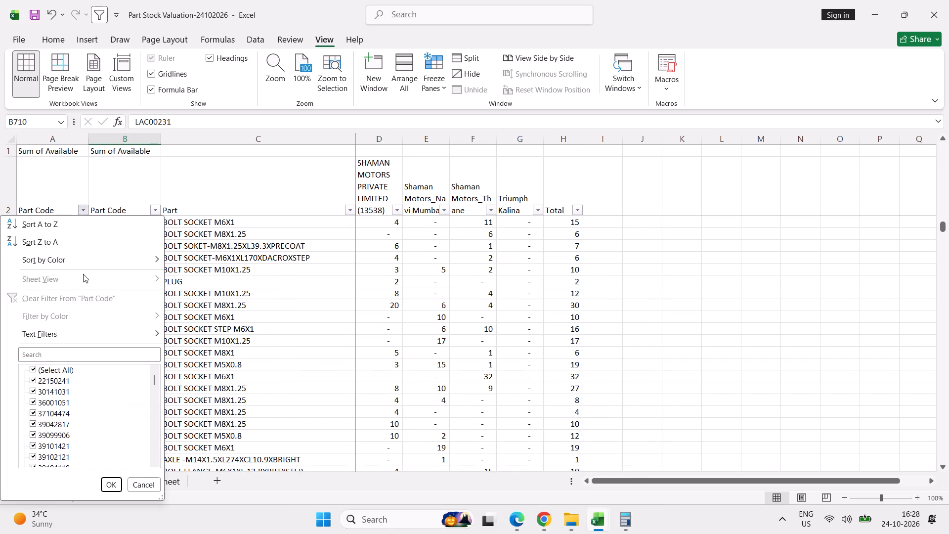
left_click(215, 368)
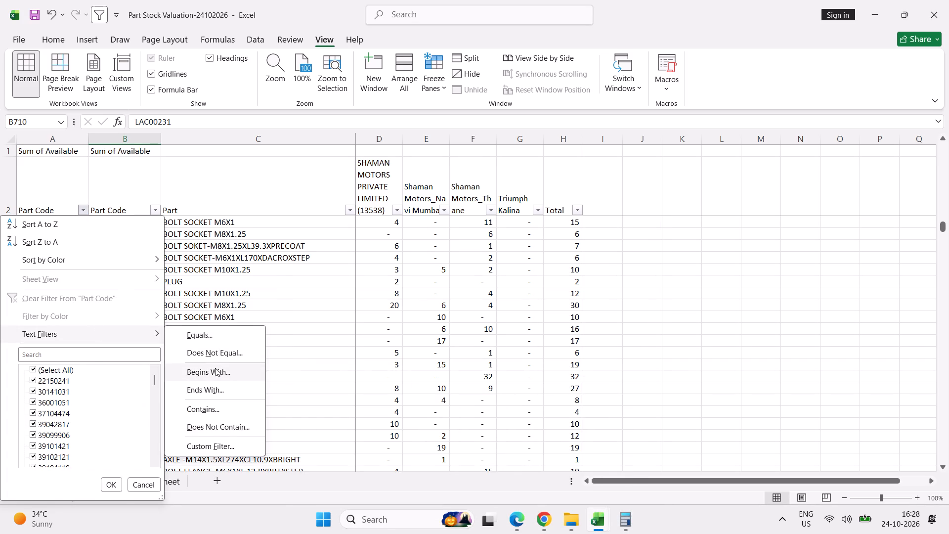
key("l")
key("Return")
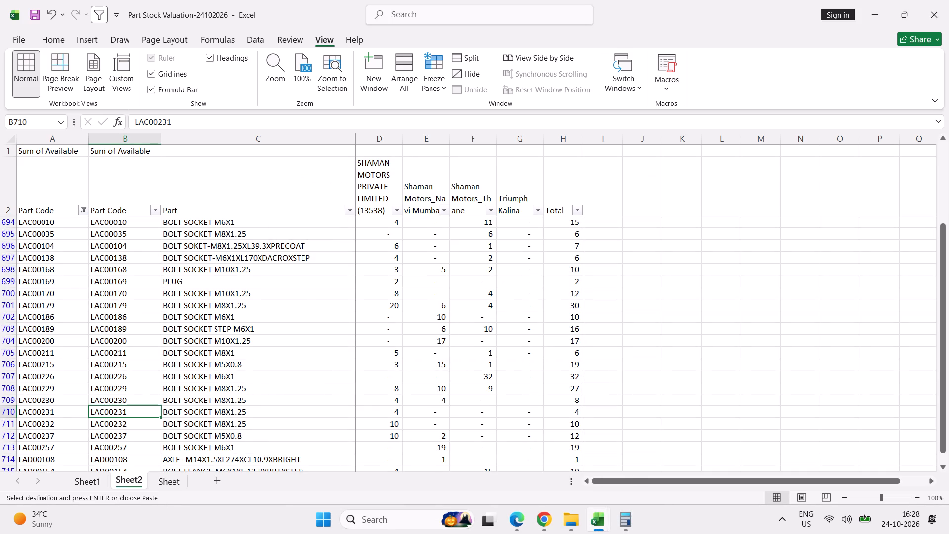
left_click(156, 213)
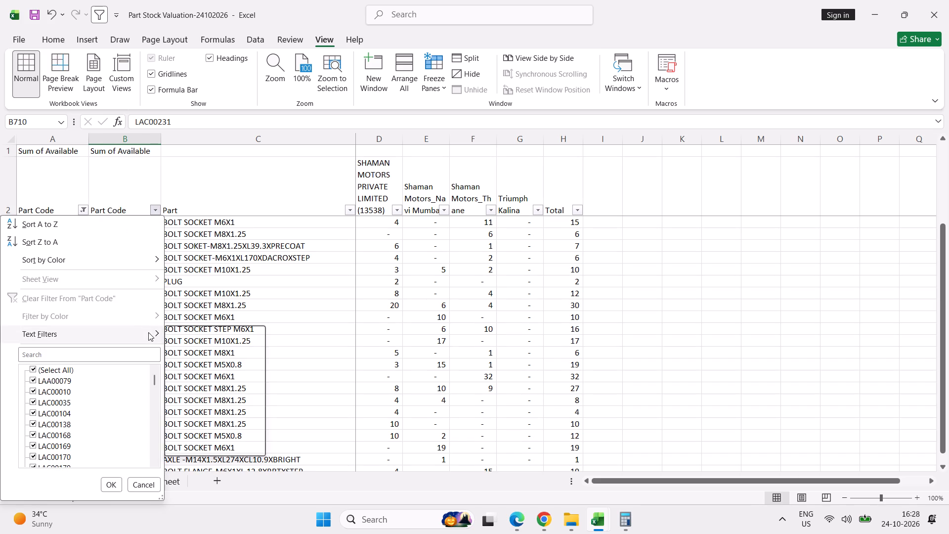
left_click(225, 391)
type("15")
key("Return")
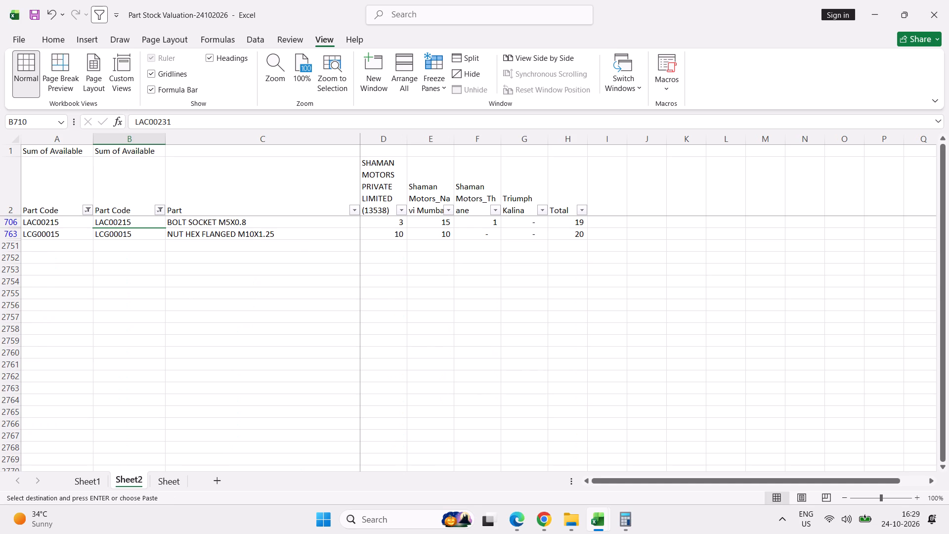
Copy part code LCG00015 from the stock valuation and paste it as a value over page 6 serial 5's part number in NM_Stock_Count.
left_click(61, 234)
key("ctrl+c")
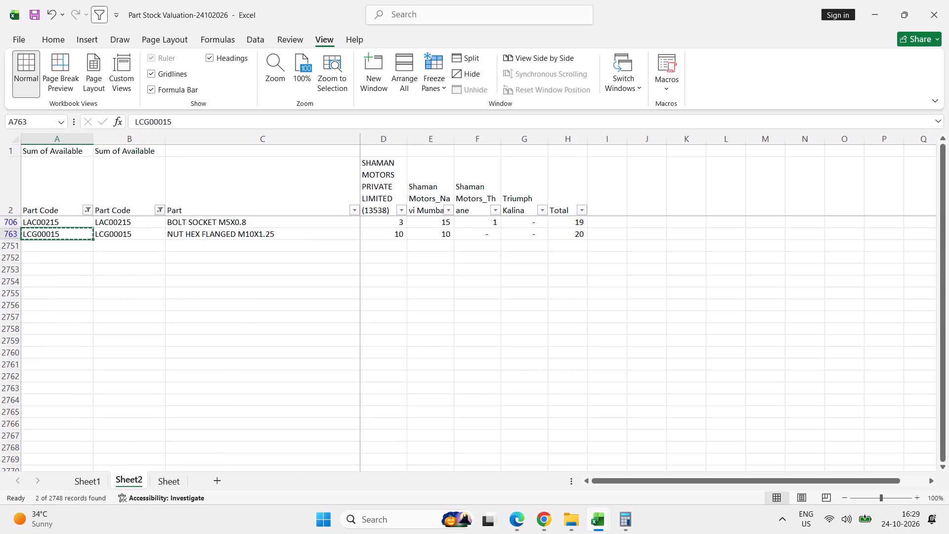
key("alt+Tab")
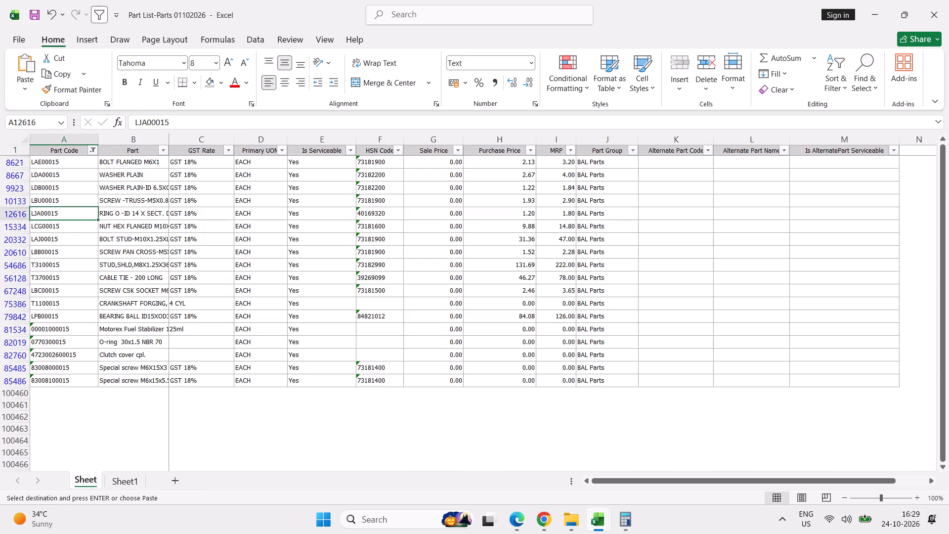
key("alt+Tab")
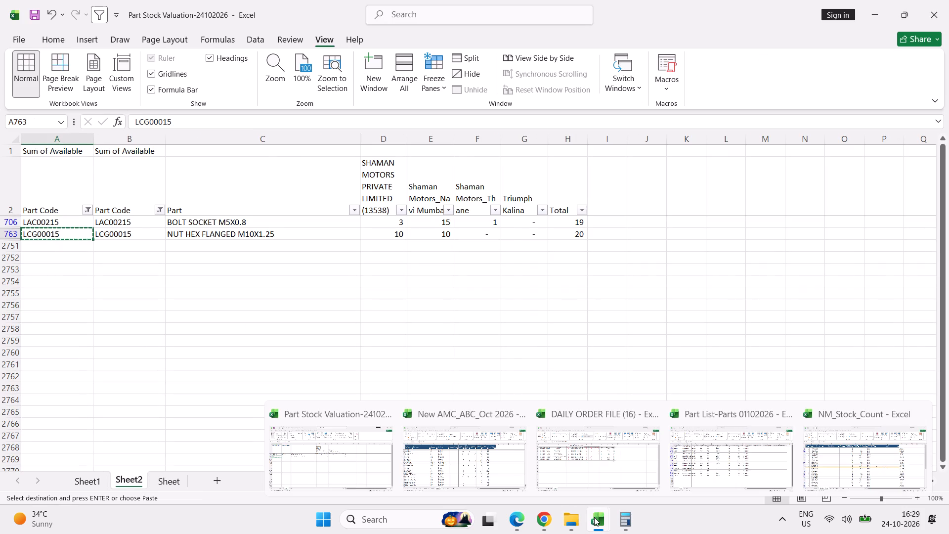
left_click(865, 458)
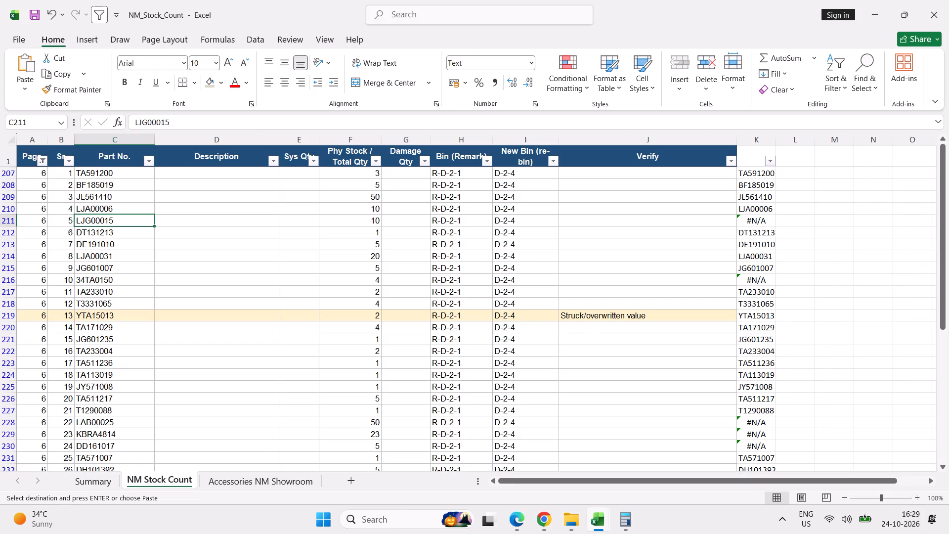
right_click(96, 221)
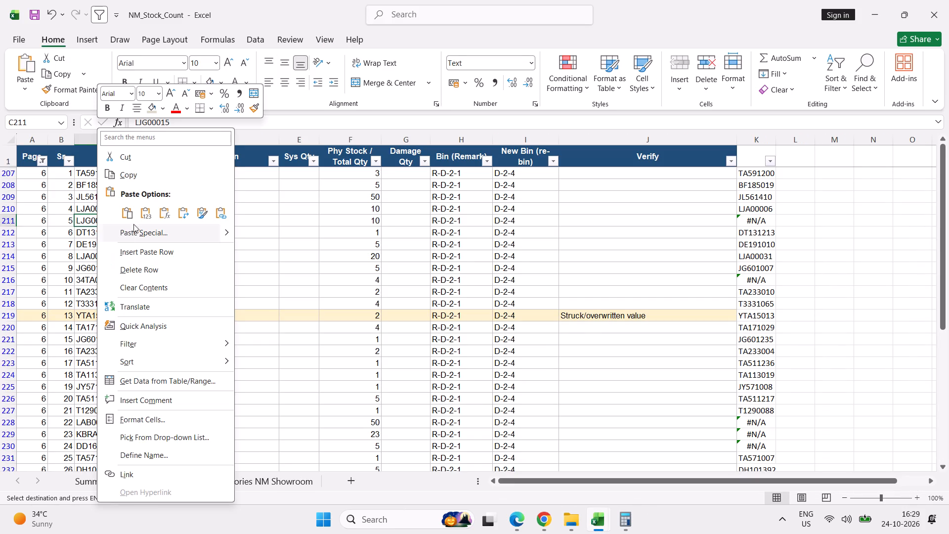
left_click(145, 216)
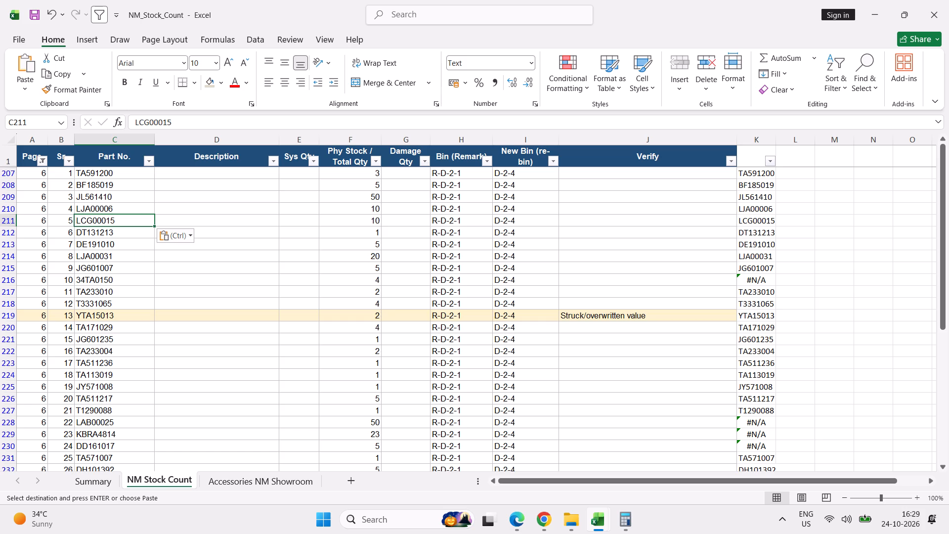
Correct the unmatched part number of page 6 serial 10 to 36TA0150.
left_click(11, 279)
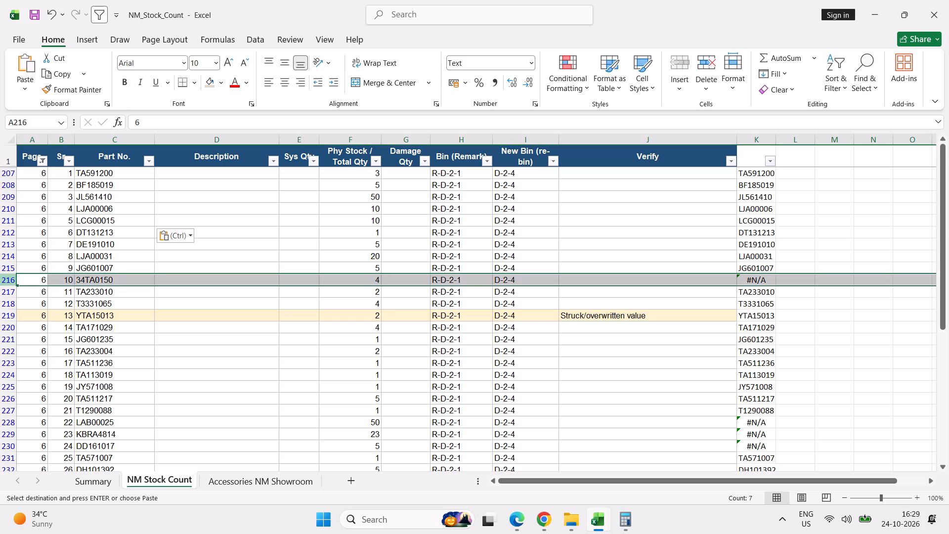
double_click(86, 277)
key("BackSpace")
key("6")
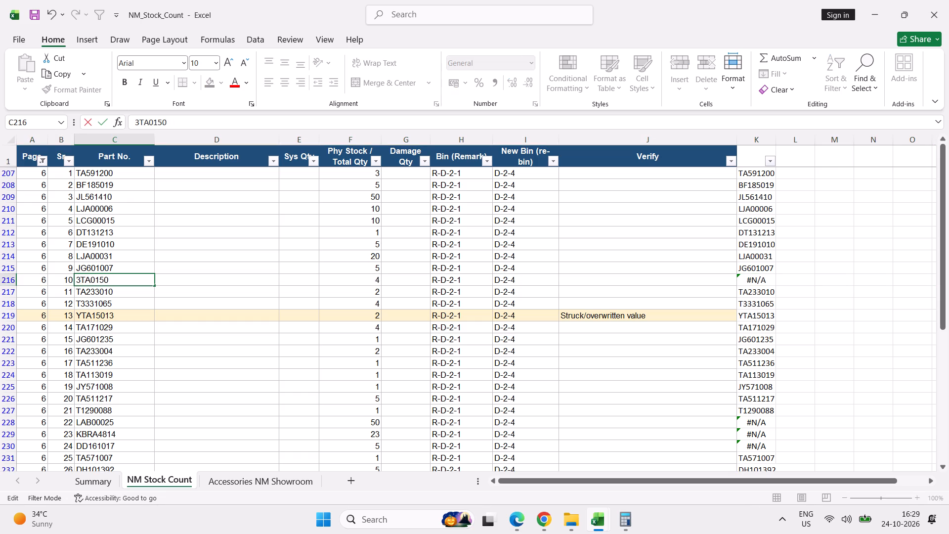
key("Return")
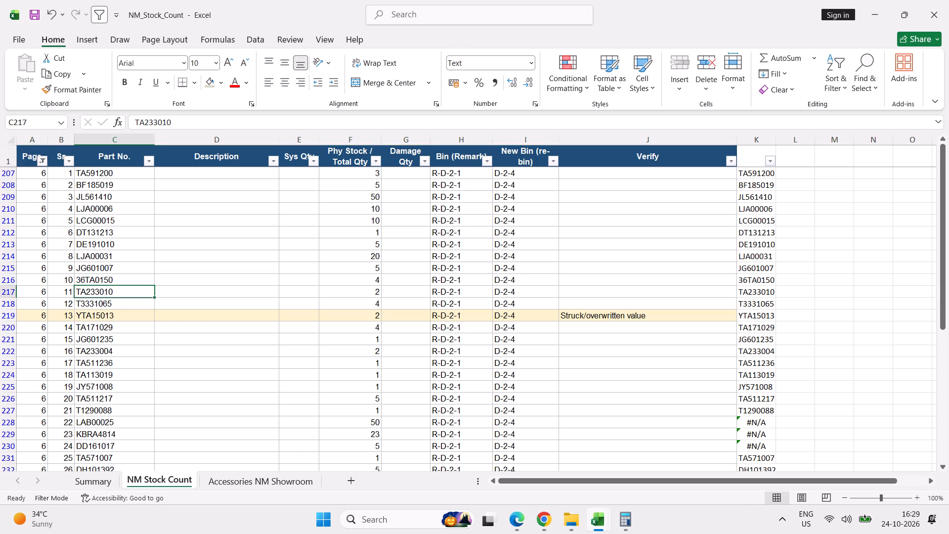
For page 6 serial 22, switch to the Part Stock Valuation workbook and filter the second Part Code column to codes ending with 00025.
scroll(153, 239, "down", 4)
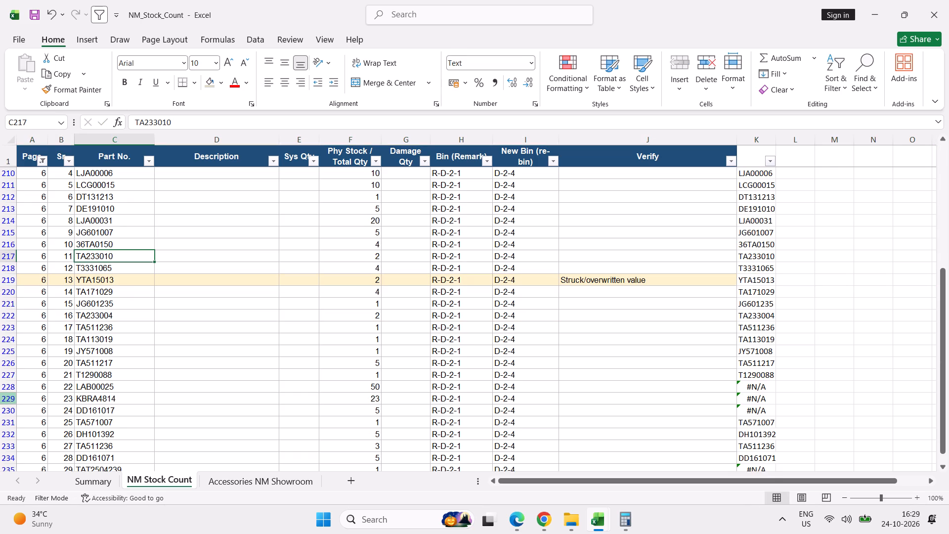
left_click(12, 388)
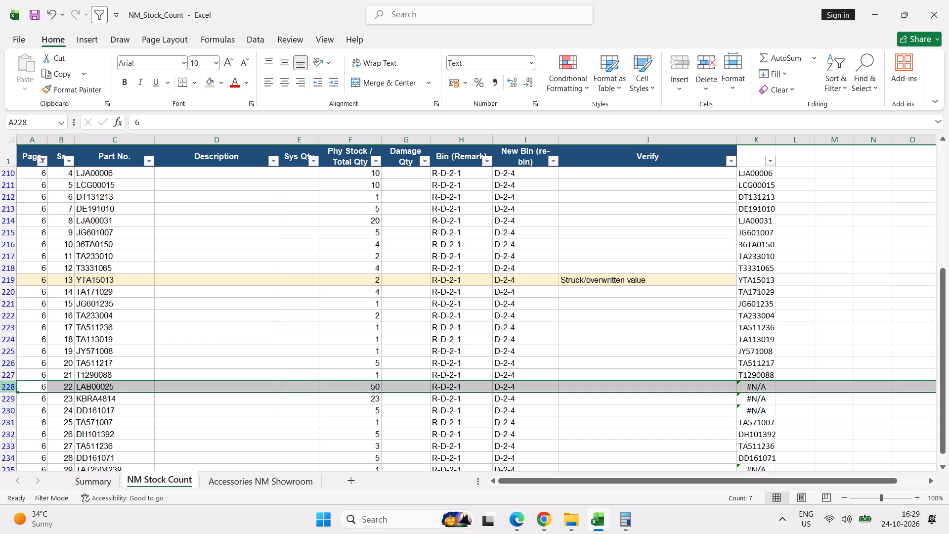
key("alt+Tab")
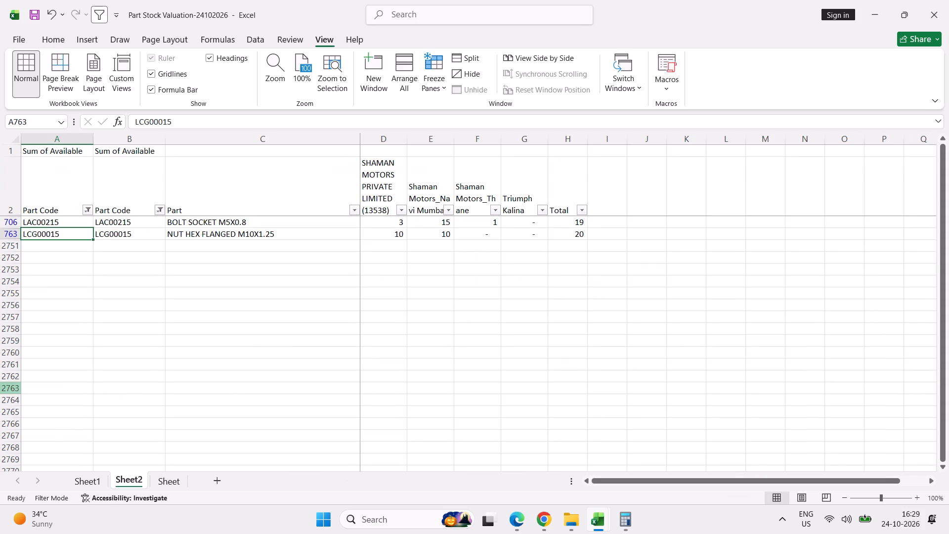
left_click(88, 212)
left_click(294, 299)
left_click(158, 211)
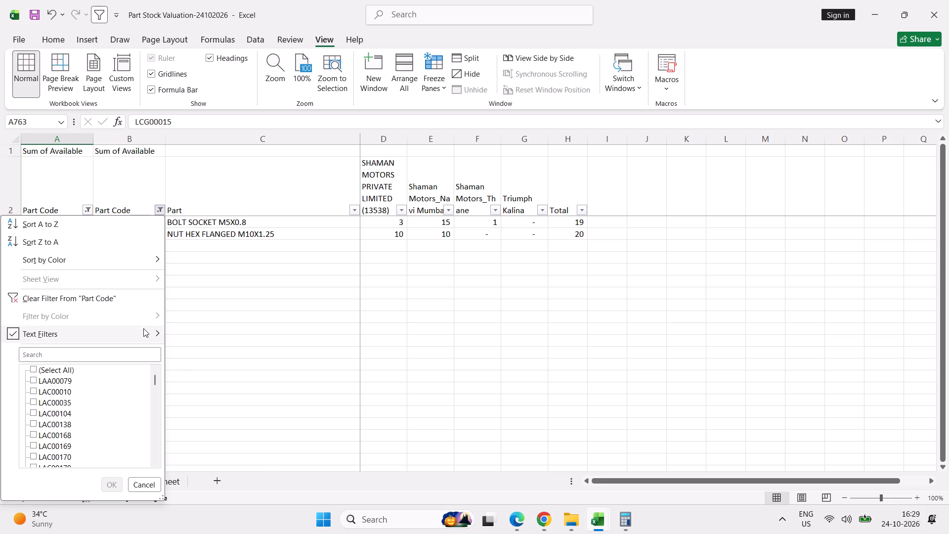
left_click(223, 394)
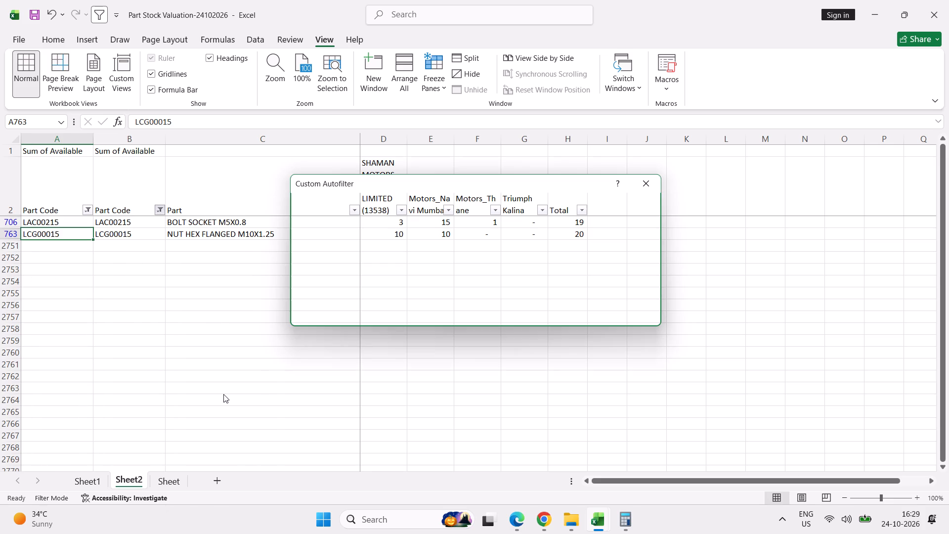
type("0002")
key("5")
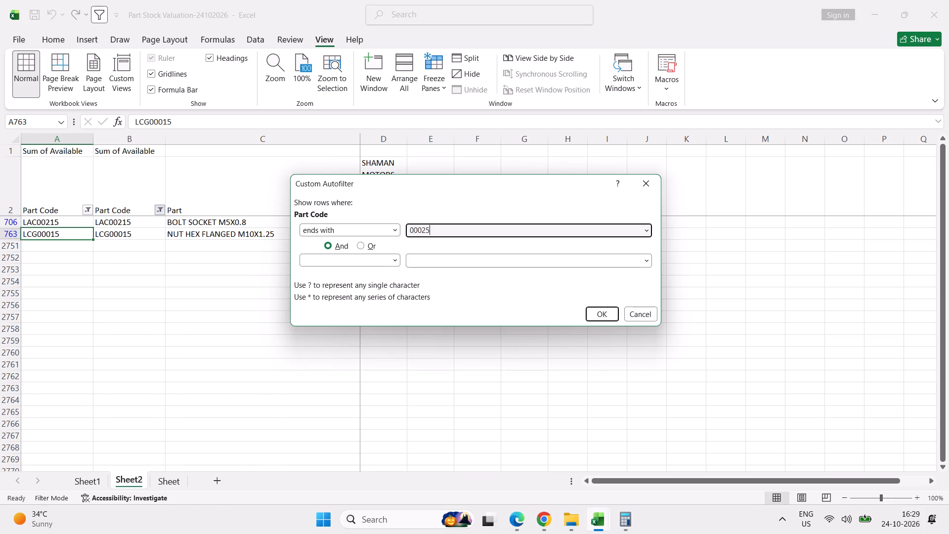
key("Return")
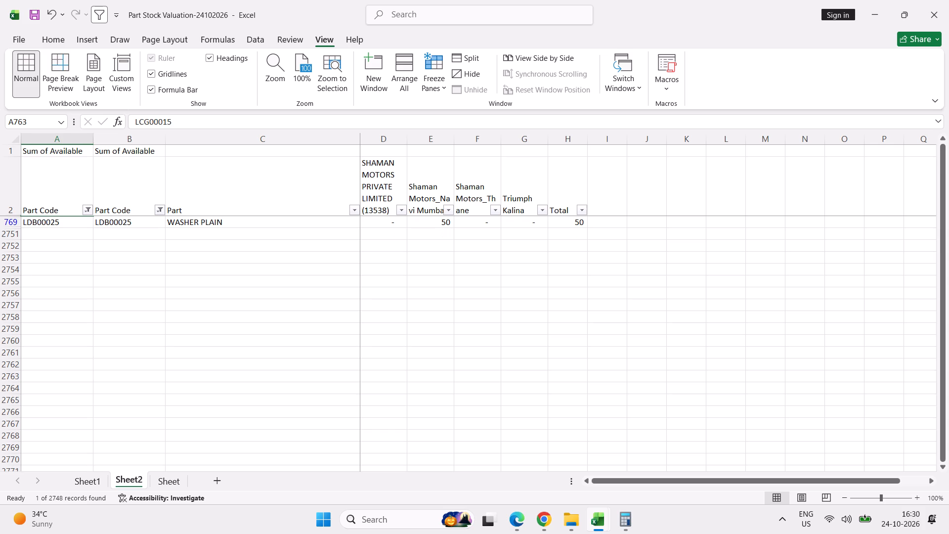
Copy part code LDB00025 from the stock valuation and paste it as a value over page 6 serial 22's part number in NM_Stock_Count.
key("Down")
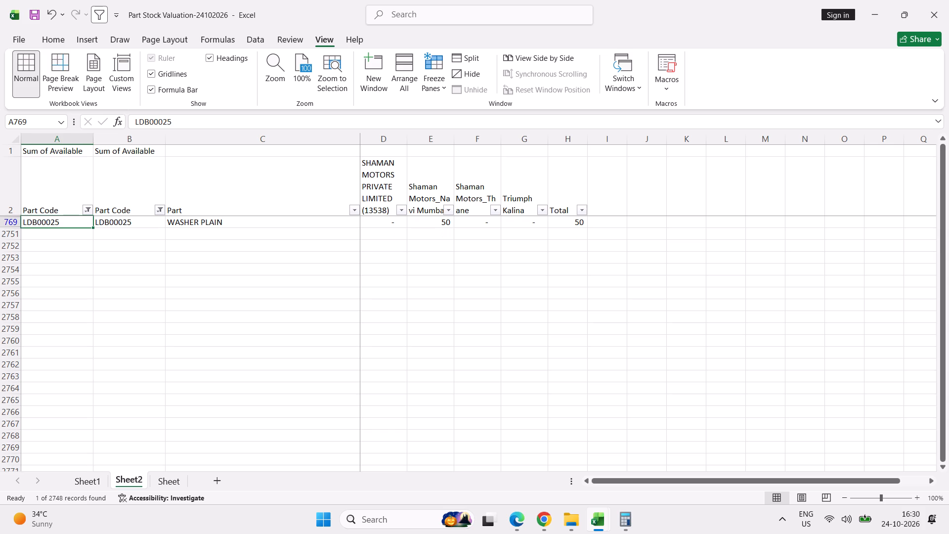
key("ctrl+c")
key("alt+Tab")
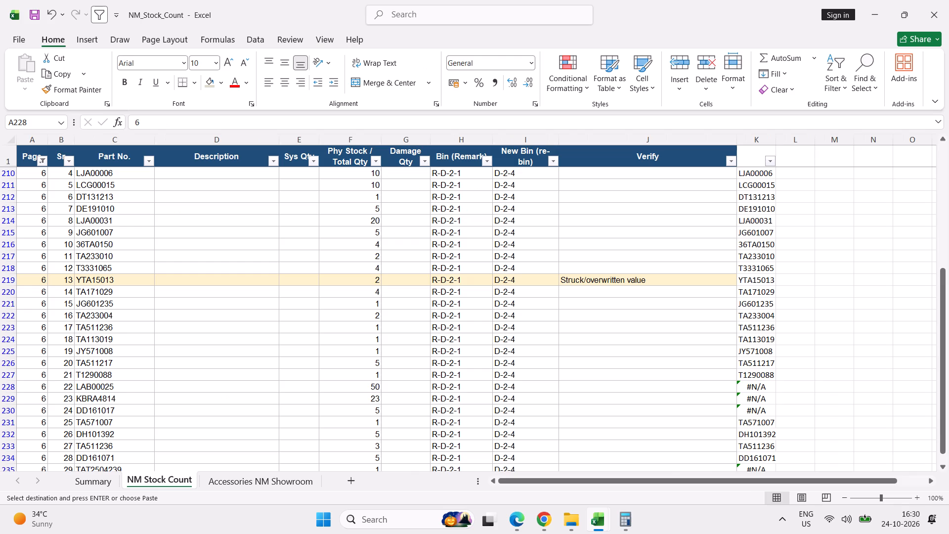
left_click(114, 385)
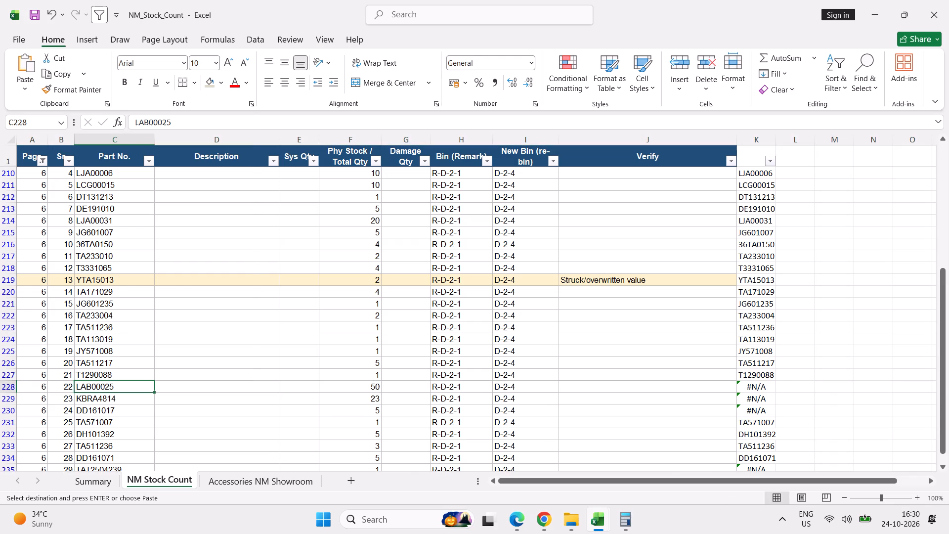
right_click(114, 385)
left_click(168, 101)
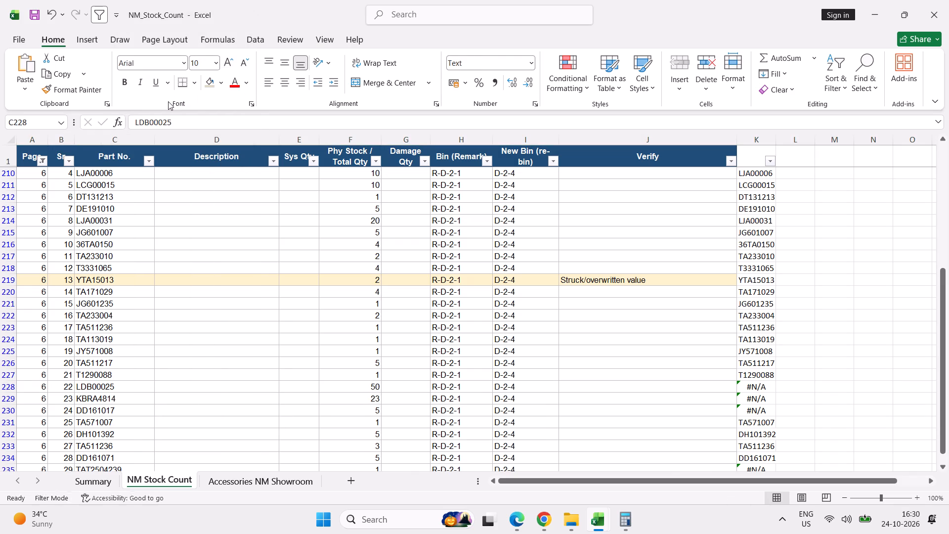
For serial 23, reset the stock valuation's second Part Code filter to all codes and filter the first Part Code column to codes containing 4816.
left_click(127, 401)
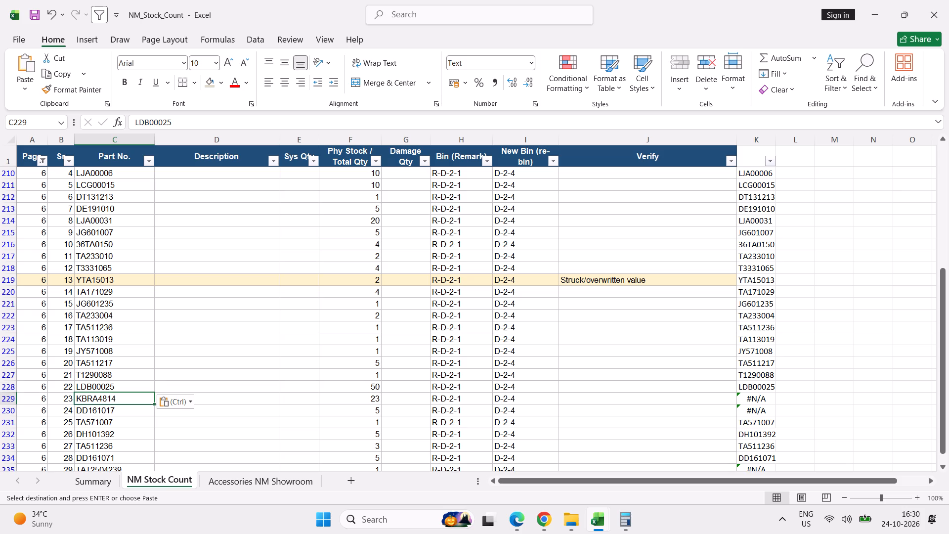
key("alt+Tab")
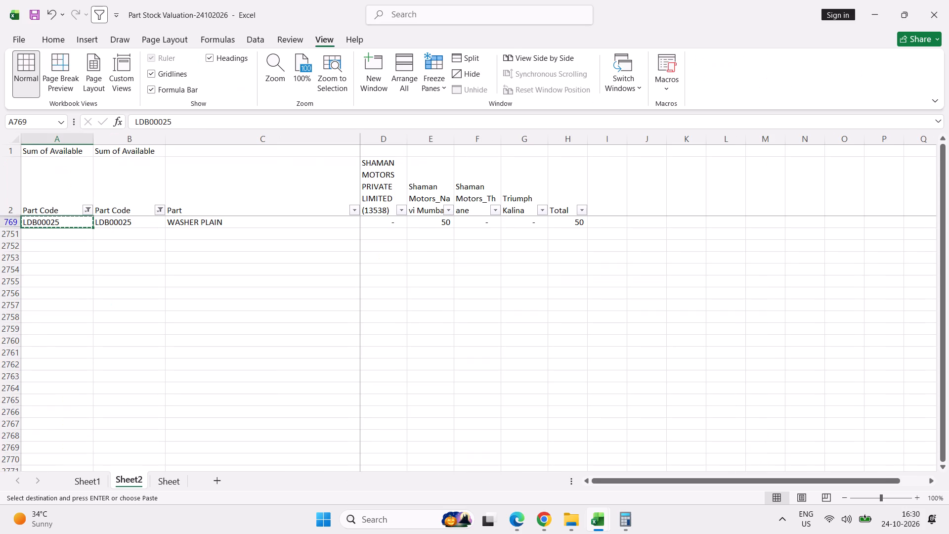
left_click(161, 211)
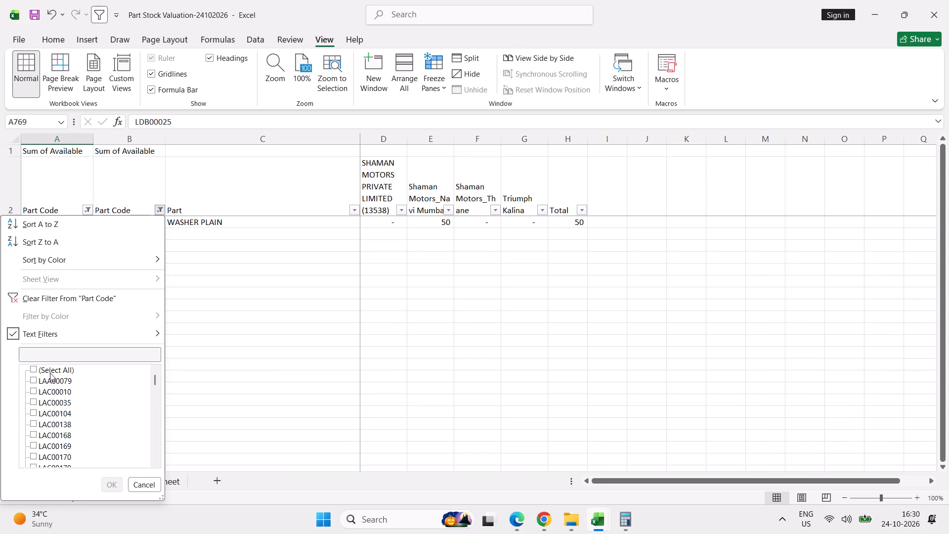
left_click(50, 373)
left_click(116, 488)
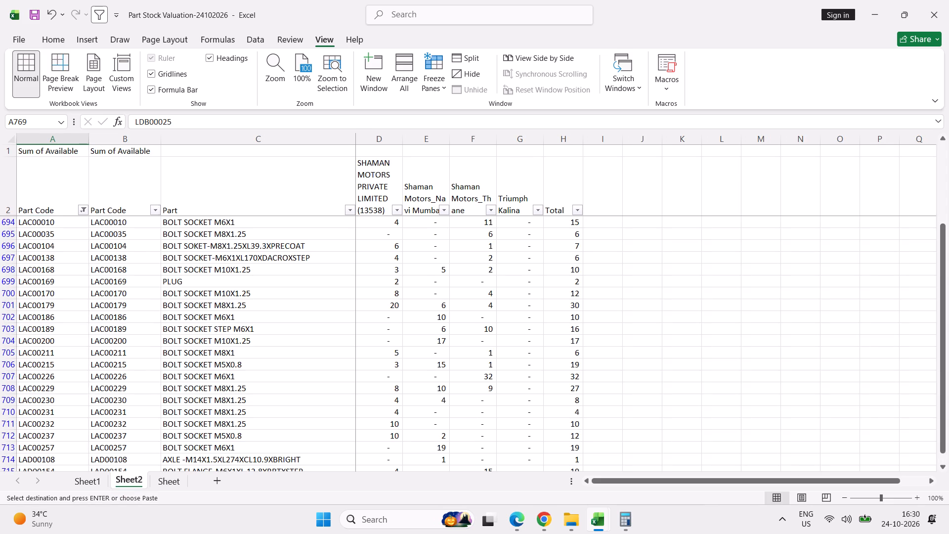
left_click(83, 210)
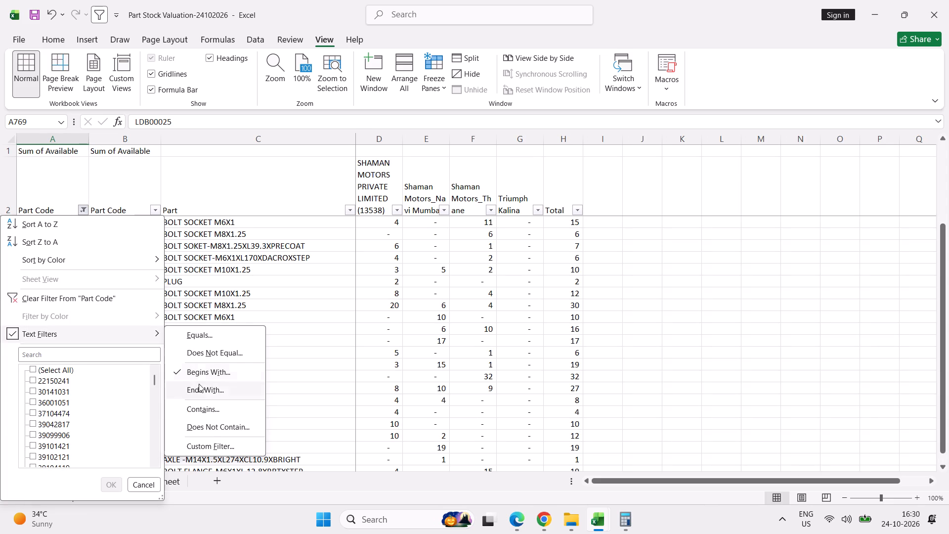
left_click(204, 408)
type("4816")
key("Return")
Copy part code KBRA4816 from the stock valuation and paste it as a value over page 6 serial 23's part number in NM_Stock_Count.
key("Down")
key("Up")
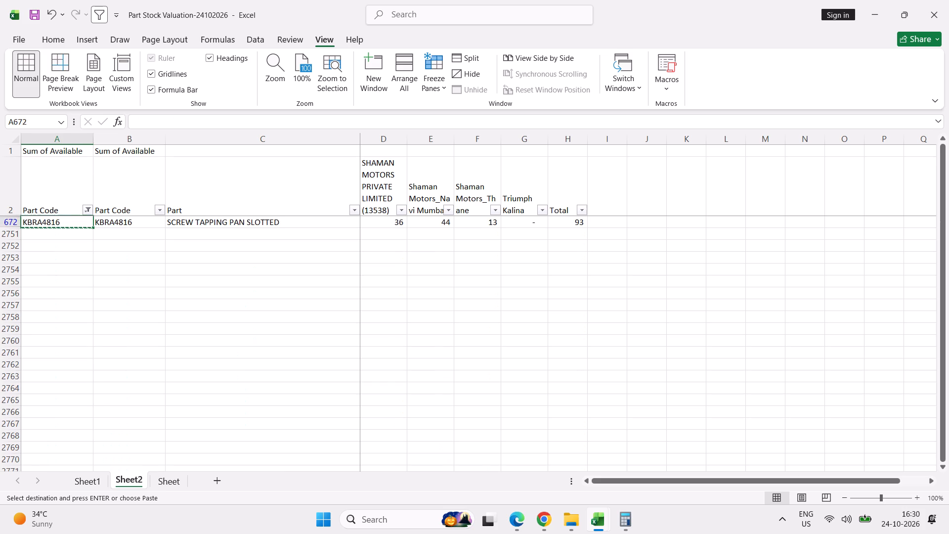
key("Up")
key("Up")
key("Down")
key("Down")
key("Down")
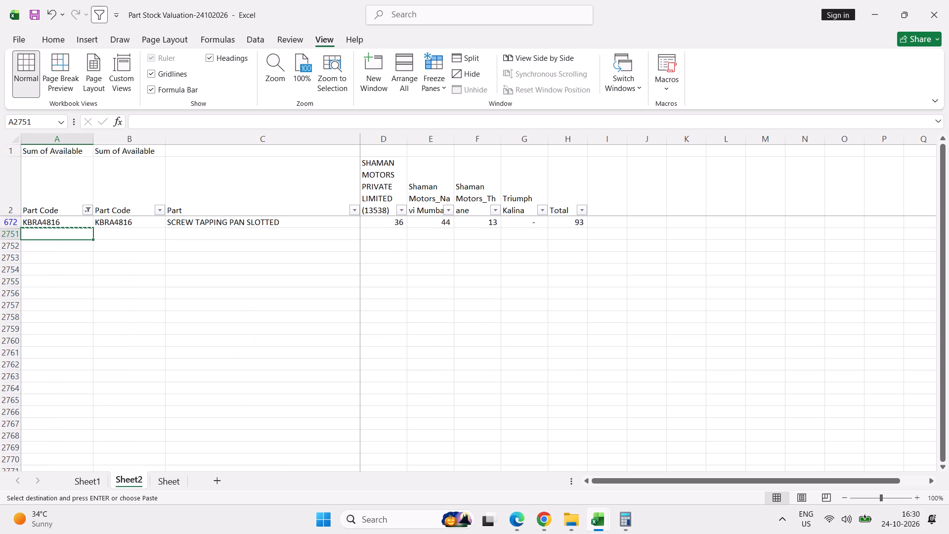
key("Up")
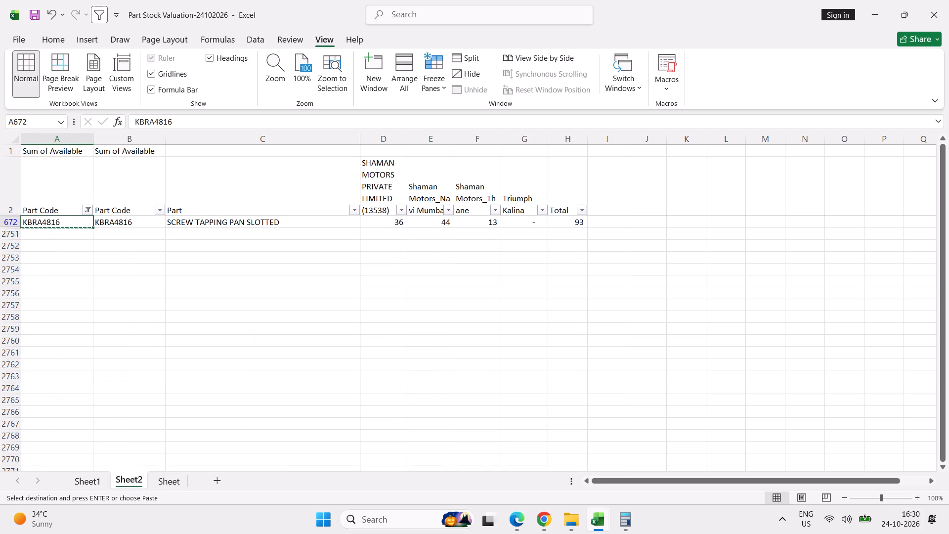
key("ctrl+c")
key("alt+Tab")
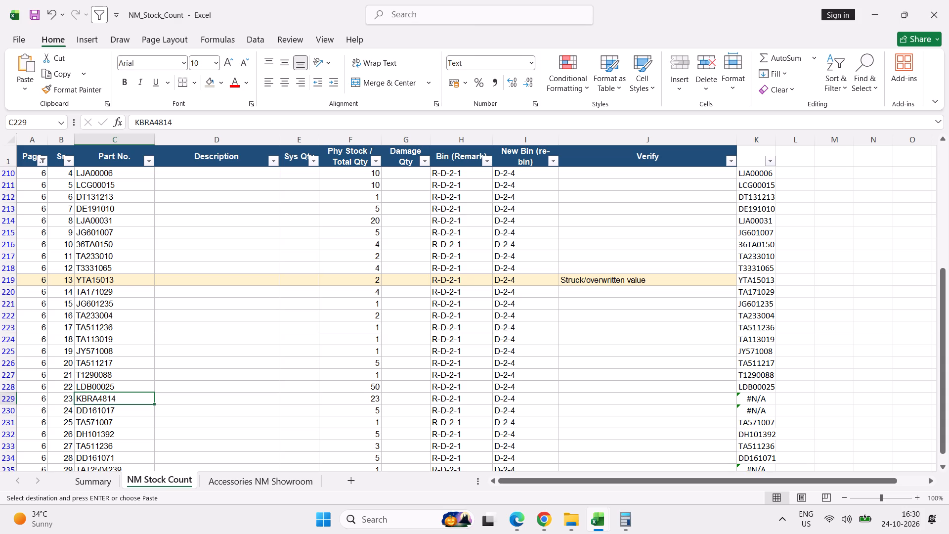
right_click(109, 399)
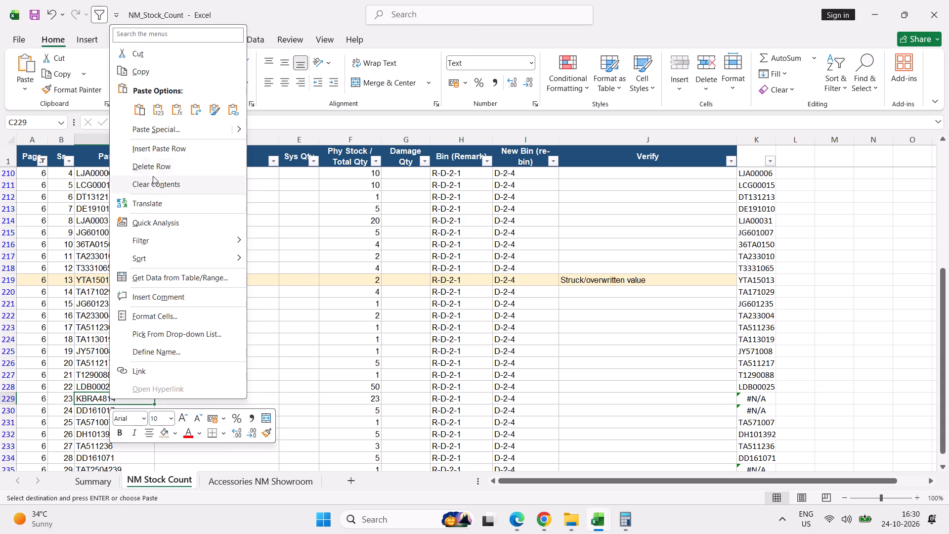
left_click(159, 112)
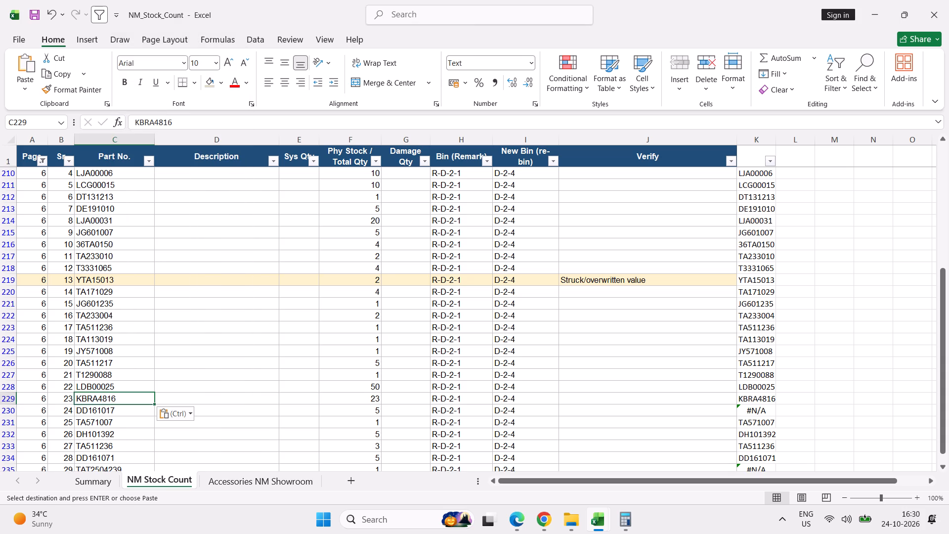
For page 6 serial 24, filter the stock valuation's first Part Code column to codes containing 161017.
left_click(12, 412)
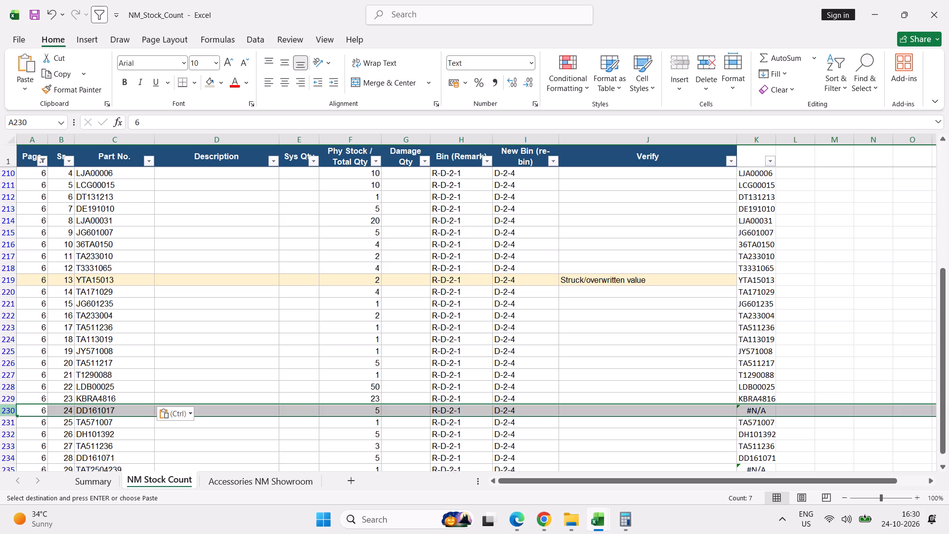
key("alt+Tab")
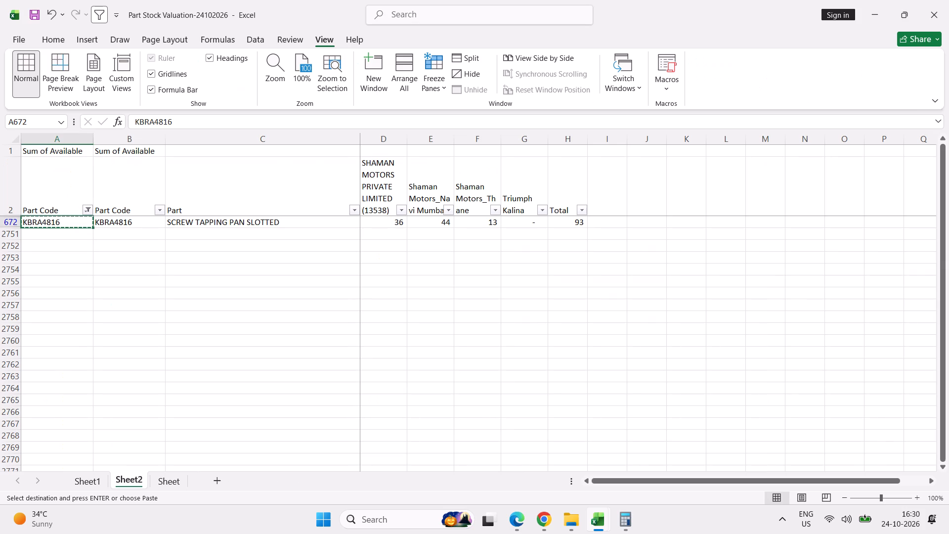
left_click(86, 211)
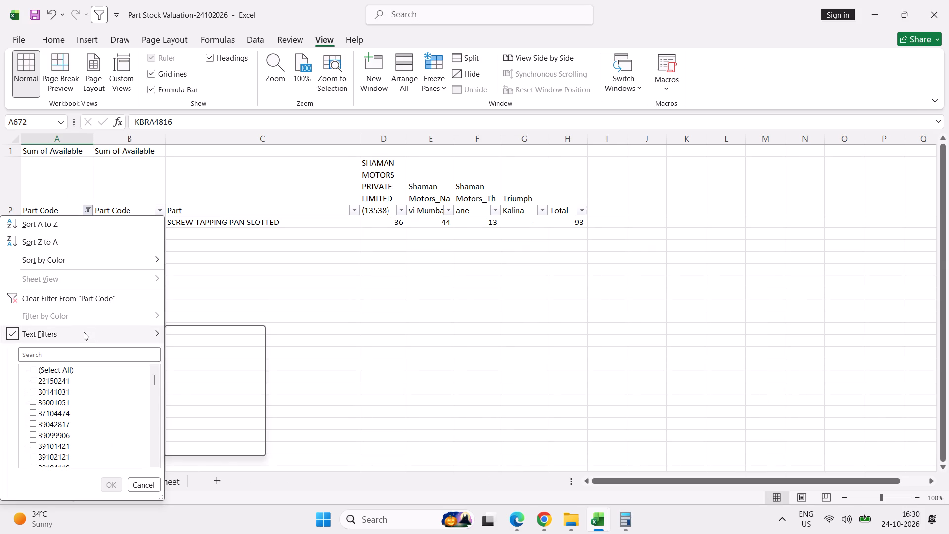
left_click(209, 406)
type("16107")
key("BackSpace")
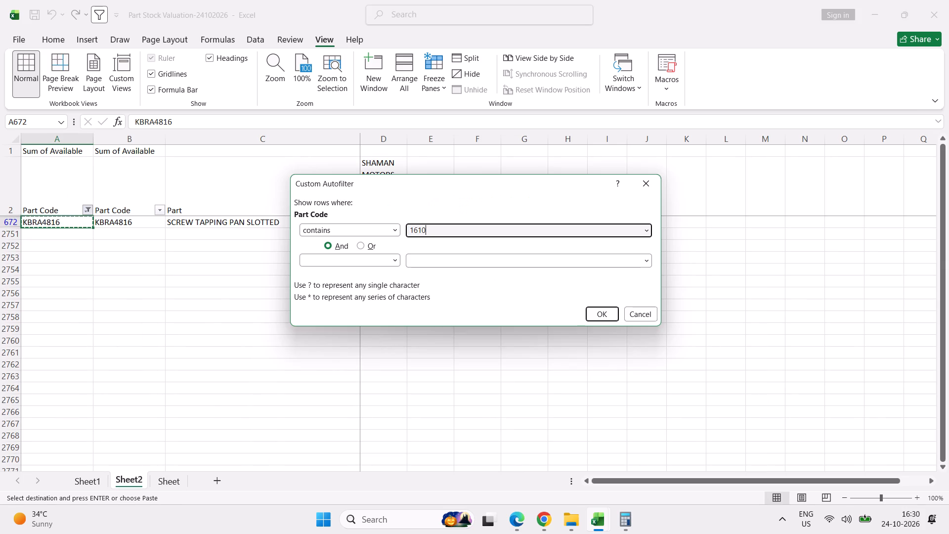
type("17")
key("Return")
key("Up")
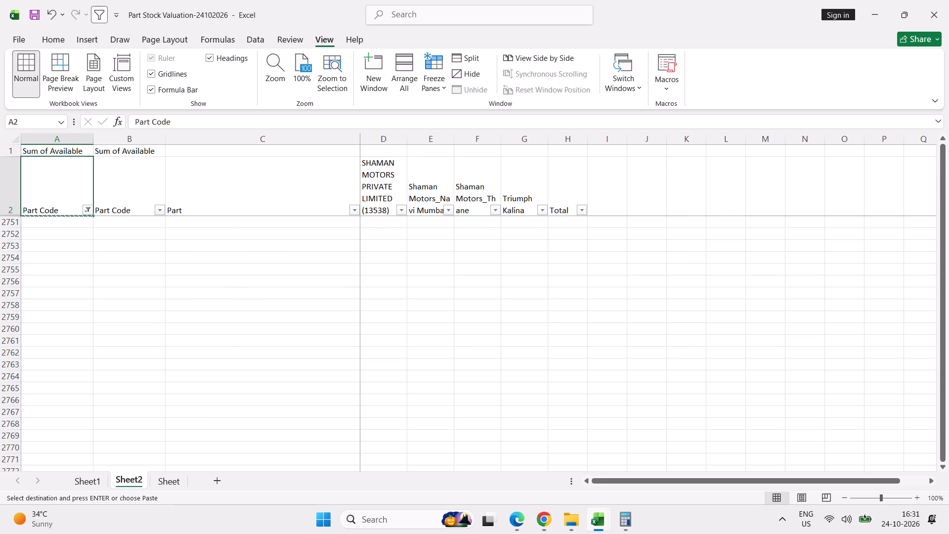
key("Up")
key("Down")
key("Down")
key("Down")
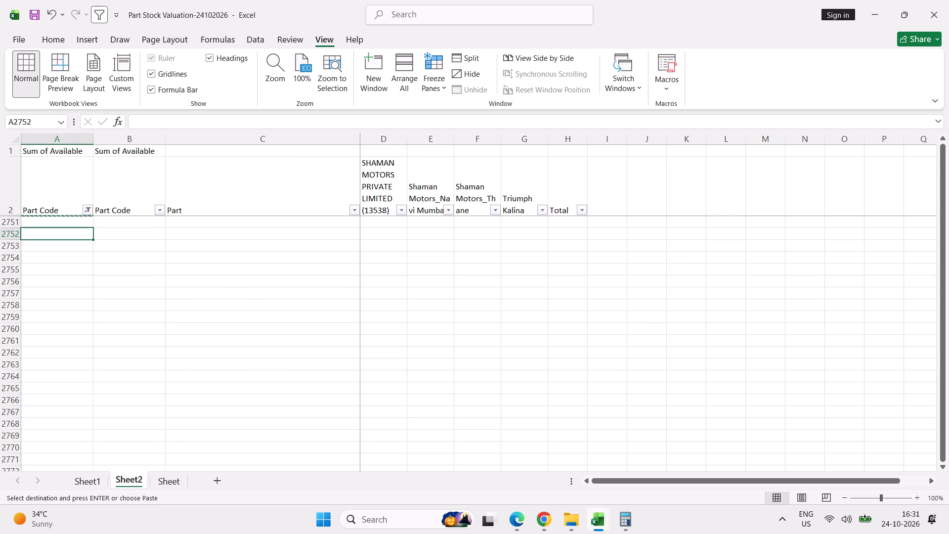
Search the first Part Code column's filter values for 1610 and apply all the matches as the filter.
left_click(89, 212)
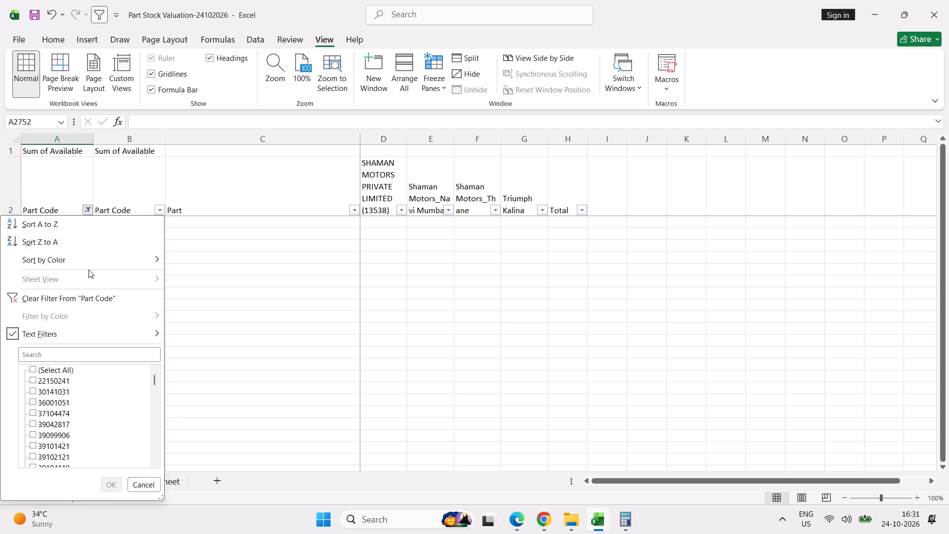
left_click(103, 358)
type("161")
key("0")
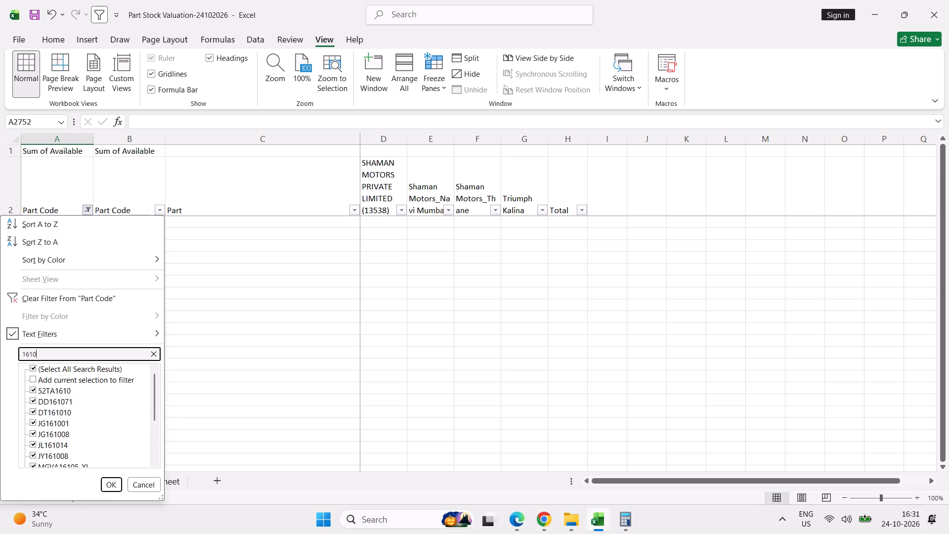
key("Return")
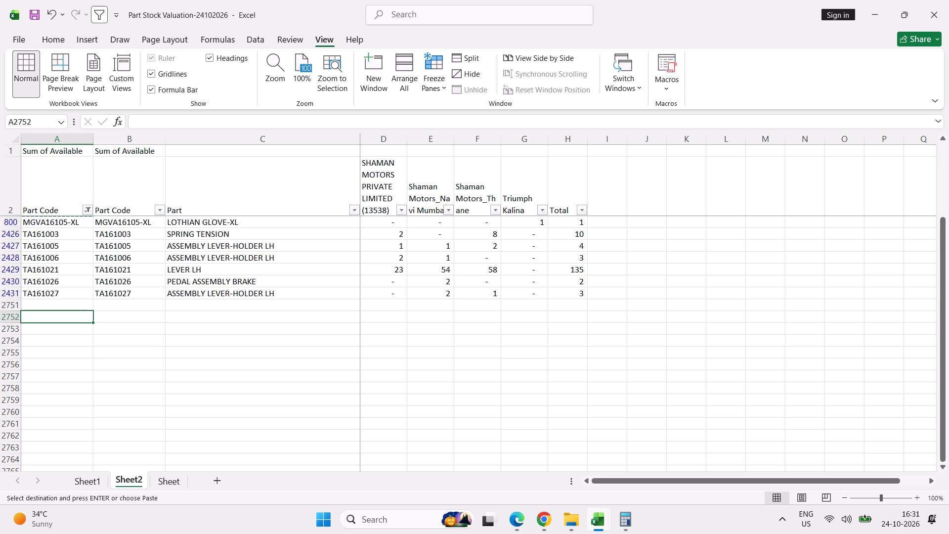
Examine the filtered 1610 part codes, descriptions and stock quantities for a match to page 6 serial 24, ending on DD161071.
key("Up")
key("Up")
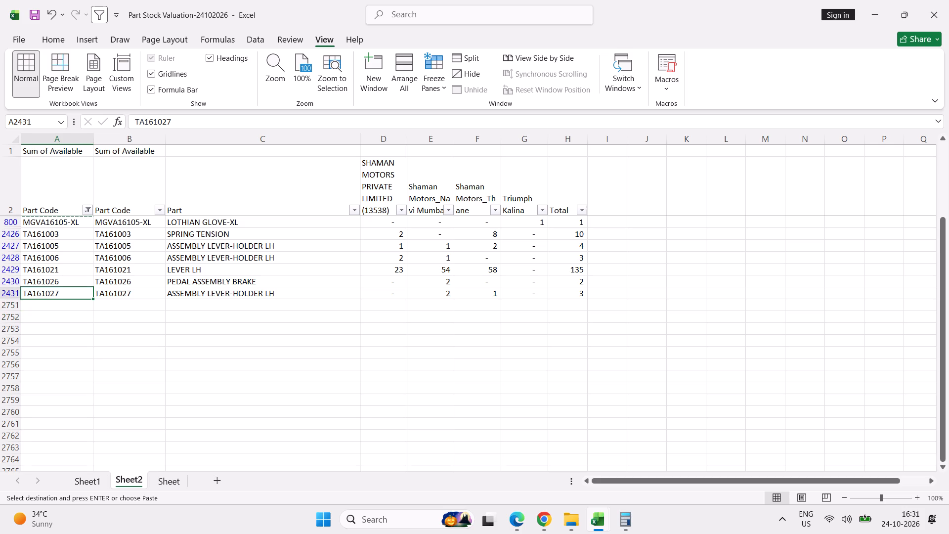
key("Up")
key("Up")
key("Up")
key("Up")
key("Up")
key("Up")
key("Up")
key("Up")
key("Up")
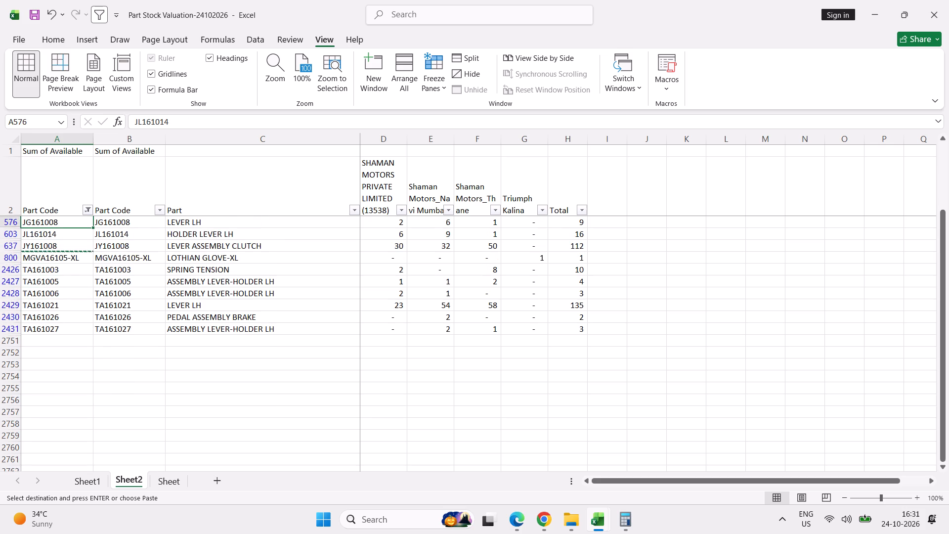
key("Up")
key("Up")
key("Up")
key("Up")
key("Up")
key("Up")
key("Down")
key("Down")
key("Down")
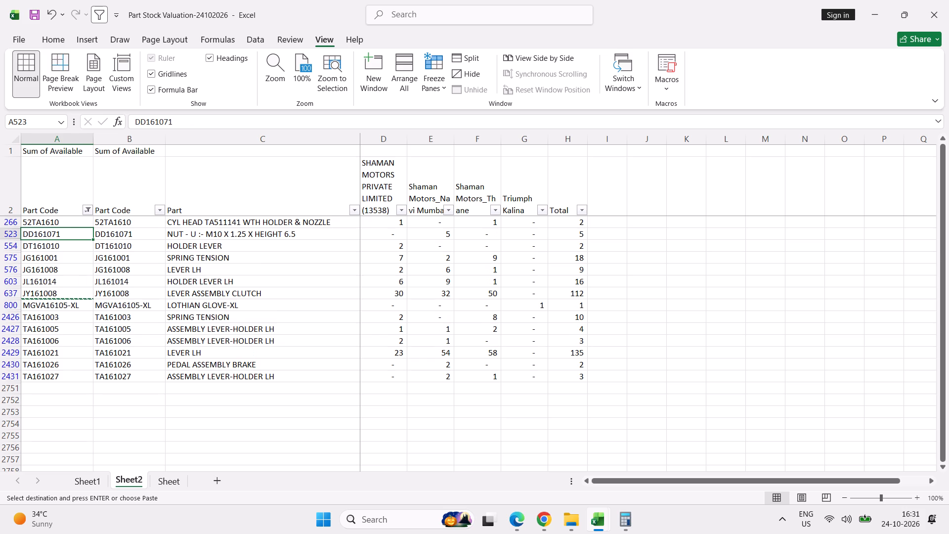
Copy part code DD161071 from the stock valuation and paste it as a value over page 6 serial 24's part number in NM_Stock_Count.
key("ctrl+c")
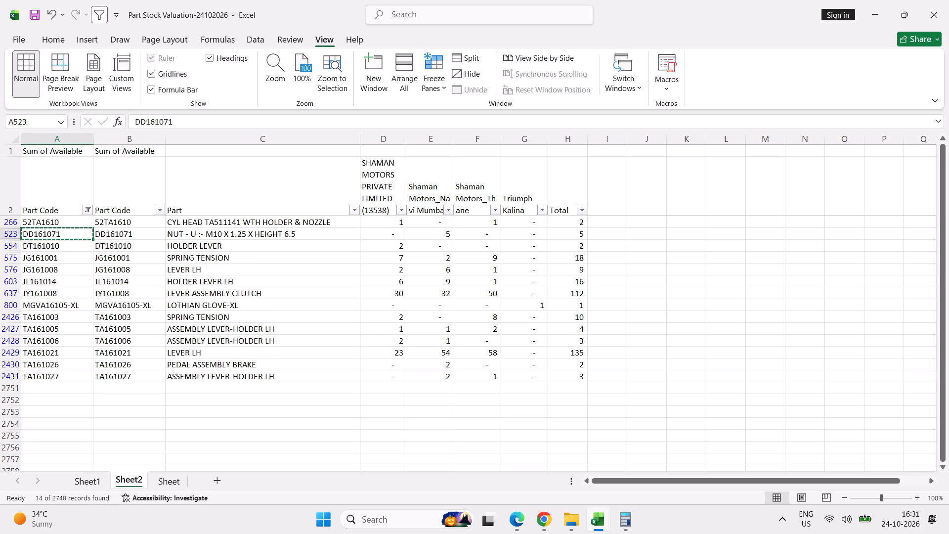
key("alt+Tab")
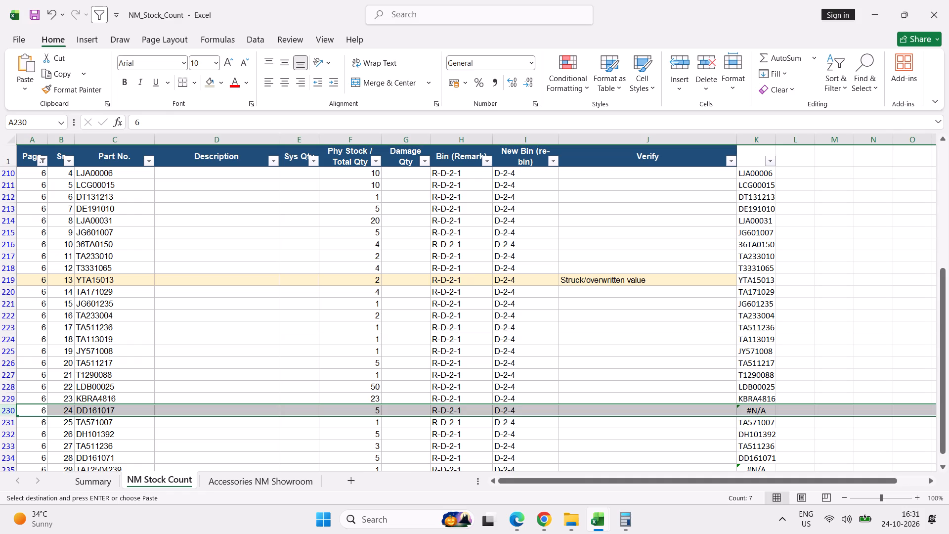
left_click(115, 408)
right_click(115, 408)
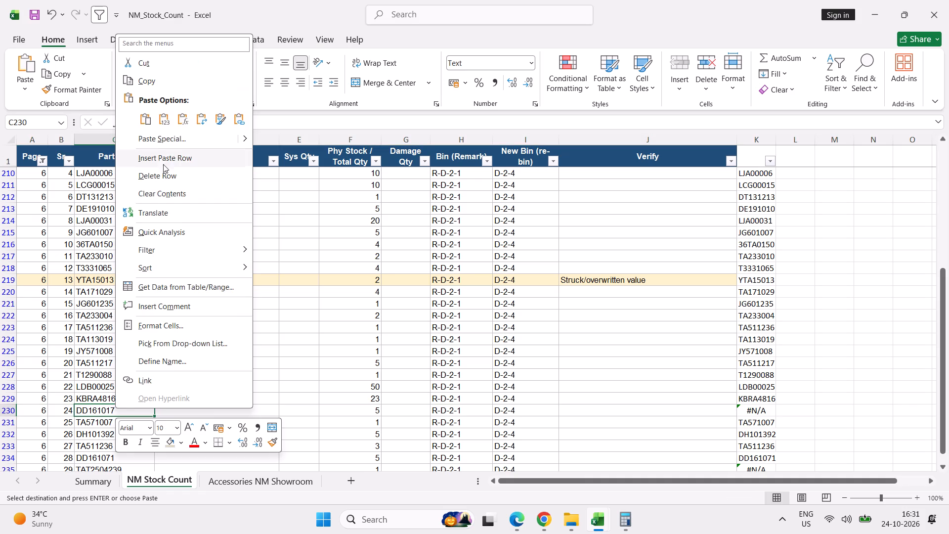
left_click(166, 124)
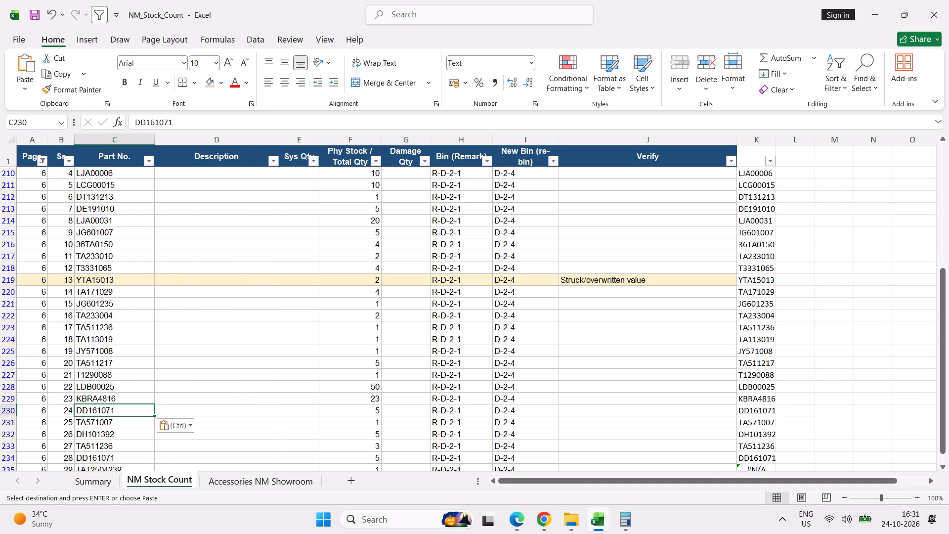
key("ctrl+z")
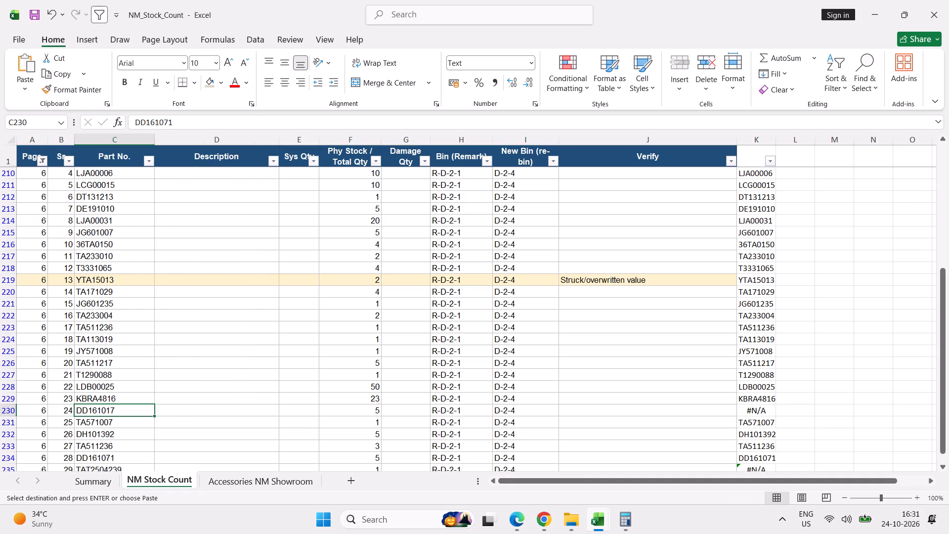
key("ctrl+y")
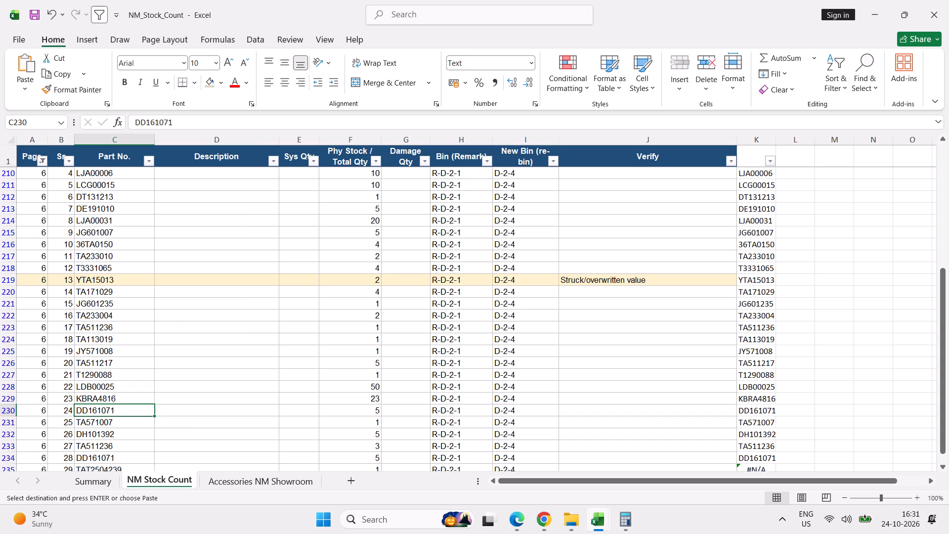
Correct page 6 serial 29's part number to T2504239 by removing its extra leading letters.
scroll(333, 179, "down", 3)
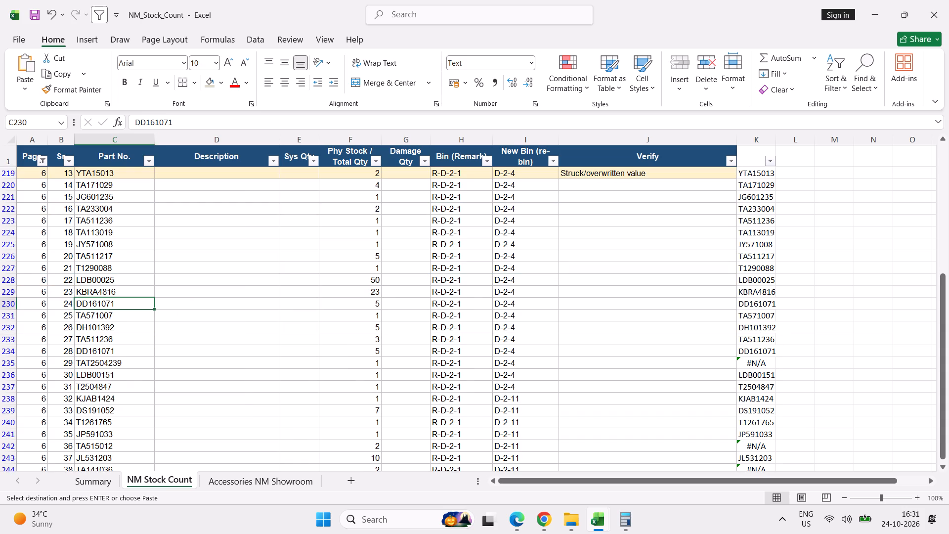
left_click(10, 364)
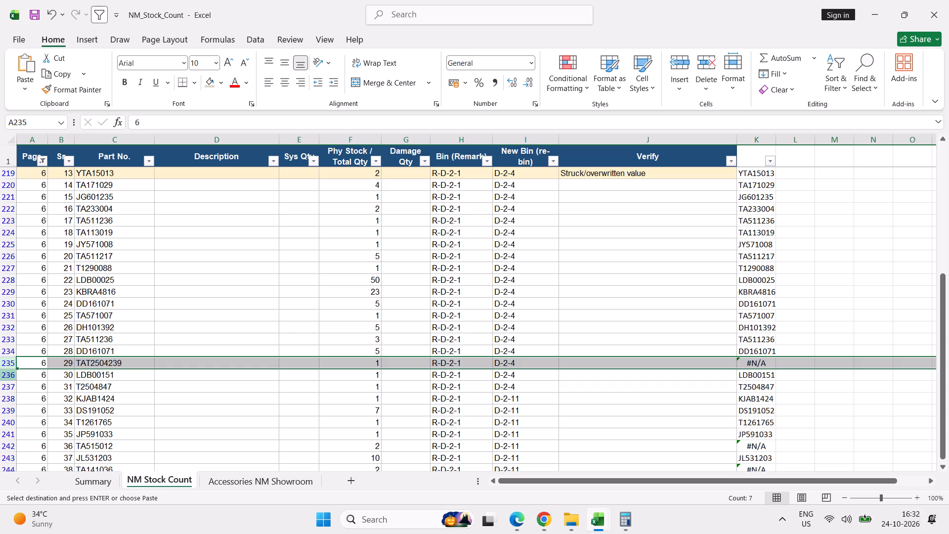
double_click(87, 362)
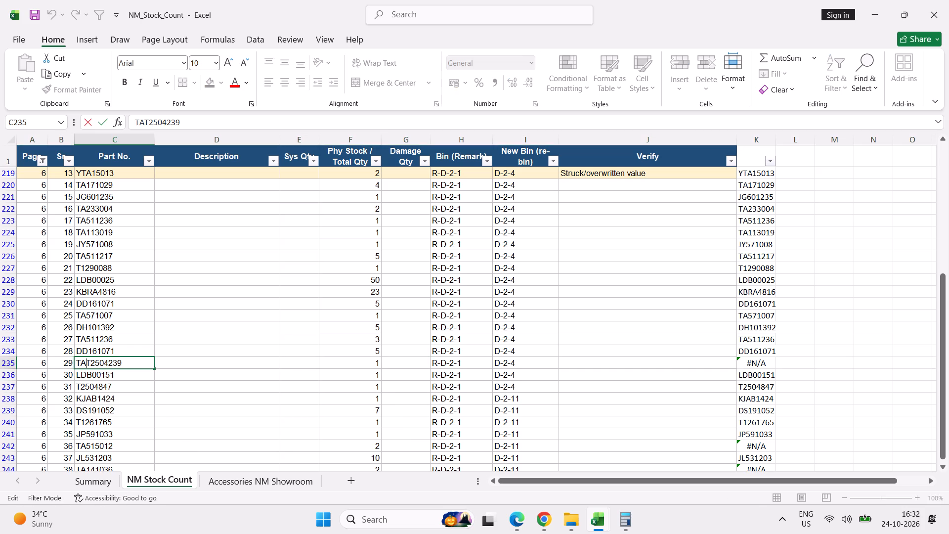
key("BackSpace")
key("BackSpace")
key("BackSpace")
key("Return")
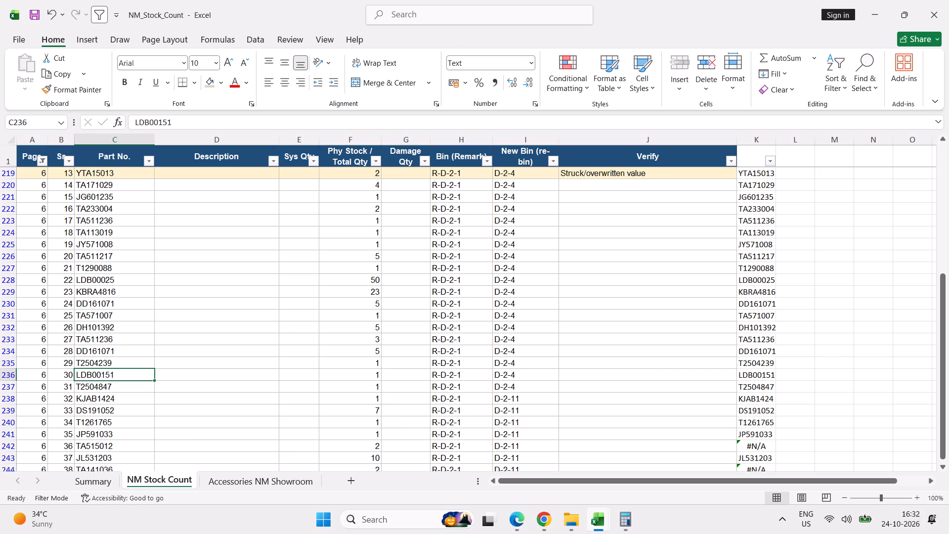
For page 6 serial 36, filter the stock valuation's first Part Code column to codes matching TA51.
left_click(11, 446)
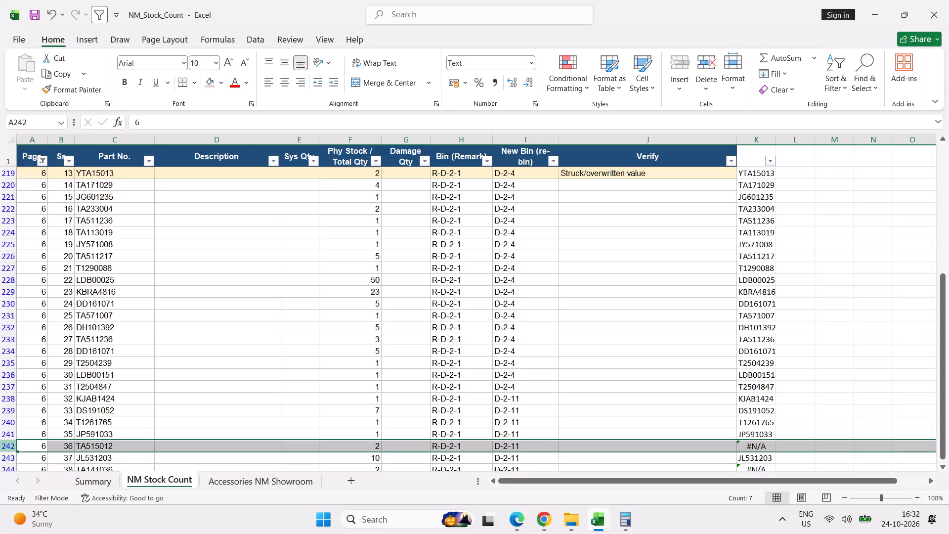
key("alt+Tab")
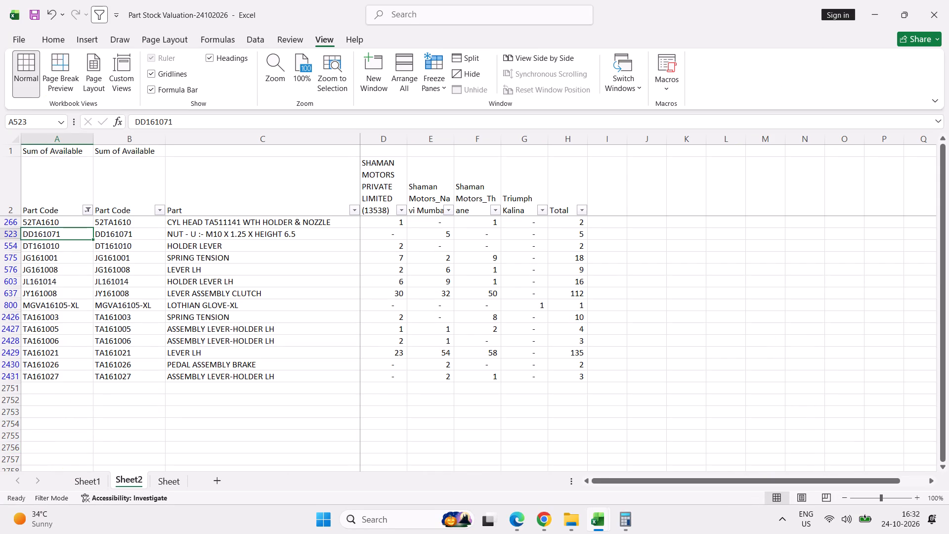
left_click(89, 212)
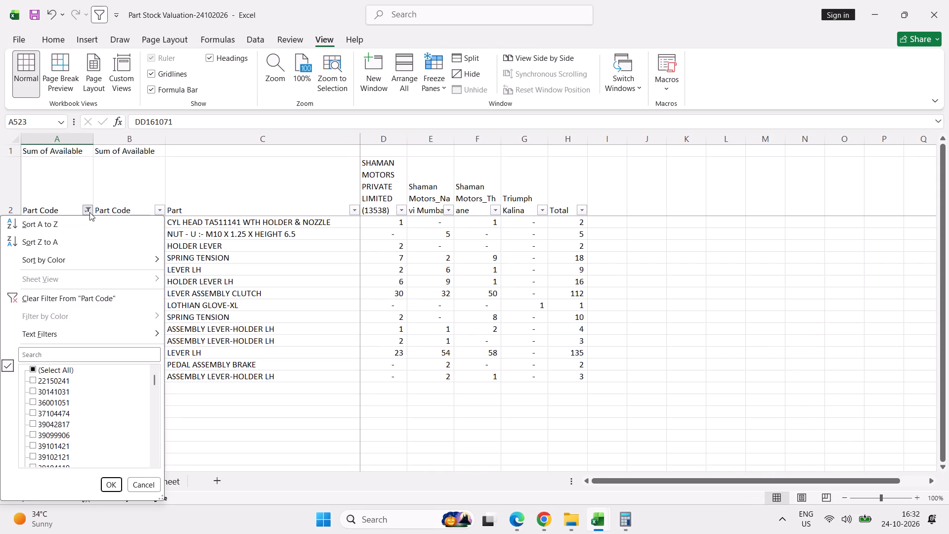
left_click(88, 353)
type("TA51")
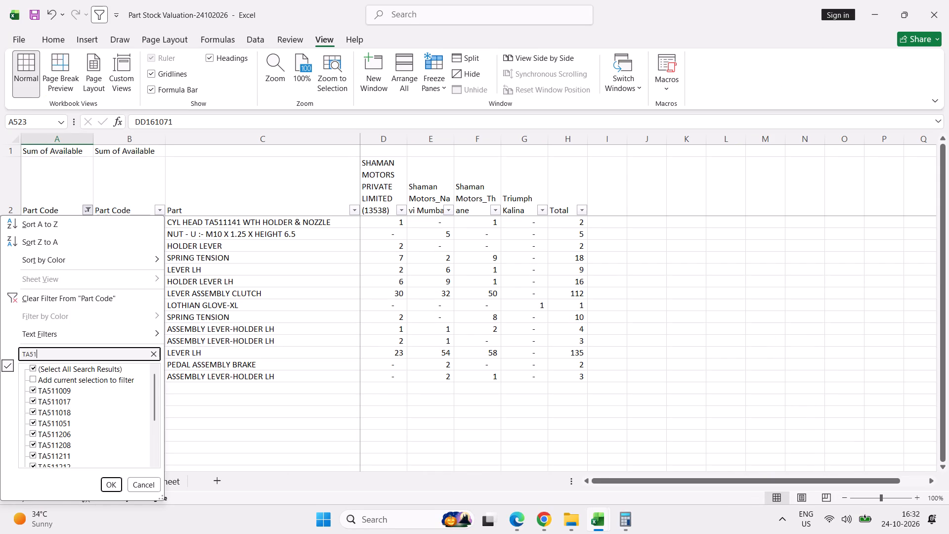
key("5")
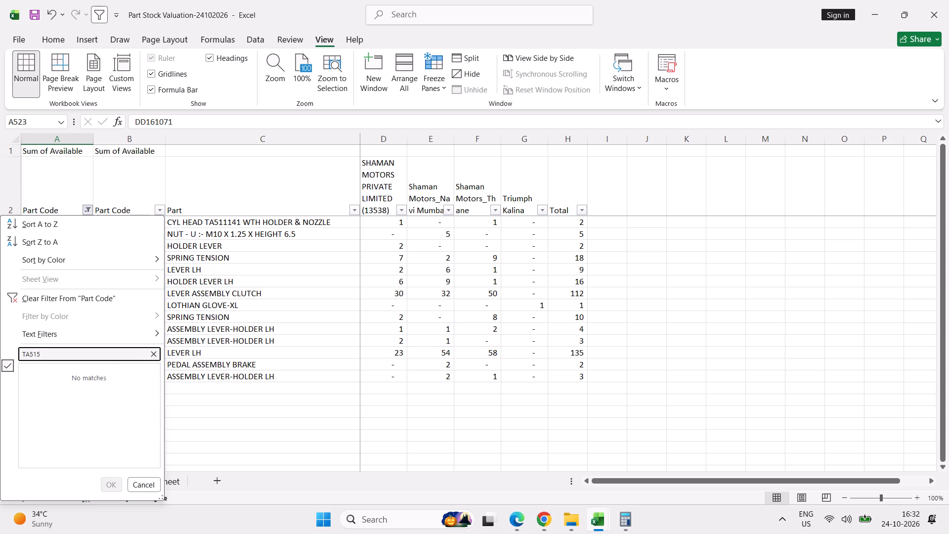
key("BackSpace")
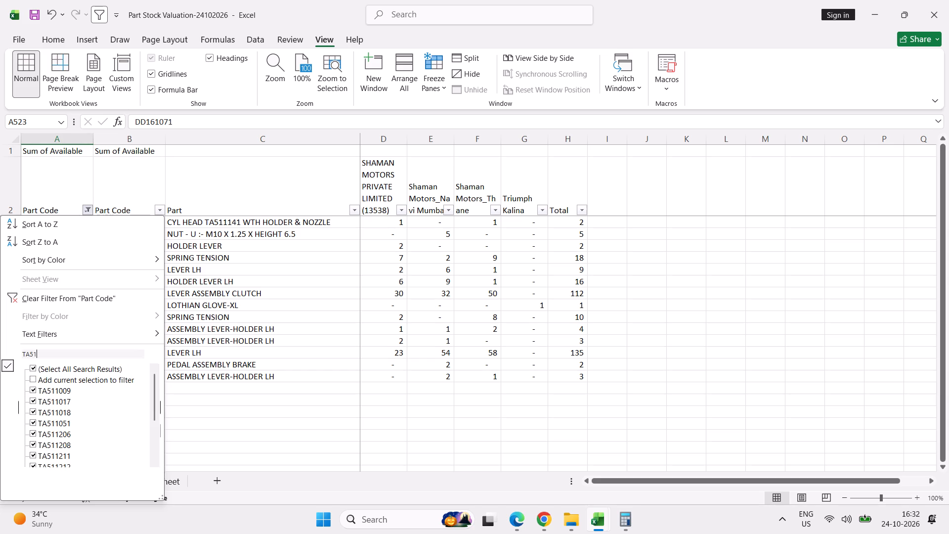
key("Return")
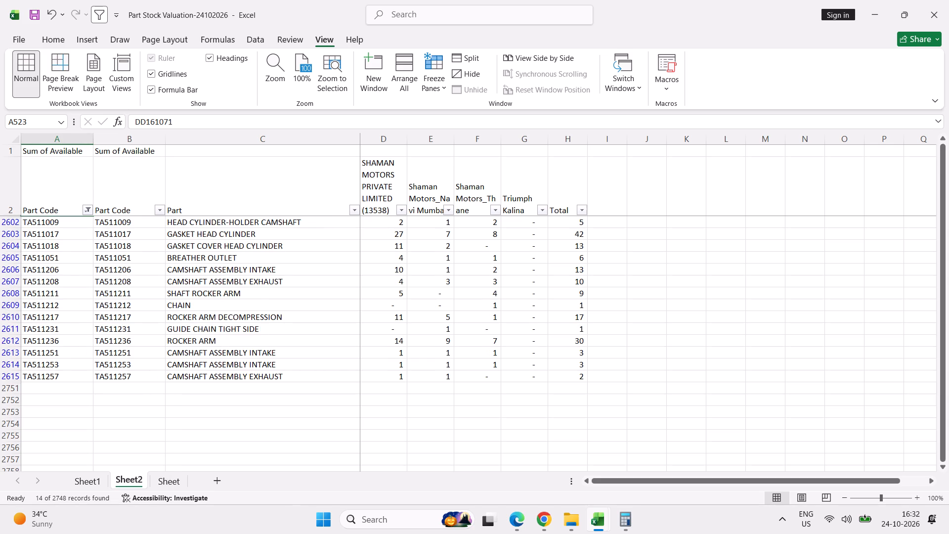
Examine the filtered TA51 part codes, descriptions and stock quantities for a match to page 6 serial 36.
key("Down")
key("Down")
key("Down")
key("Down")
key("Down")
key("Down")
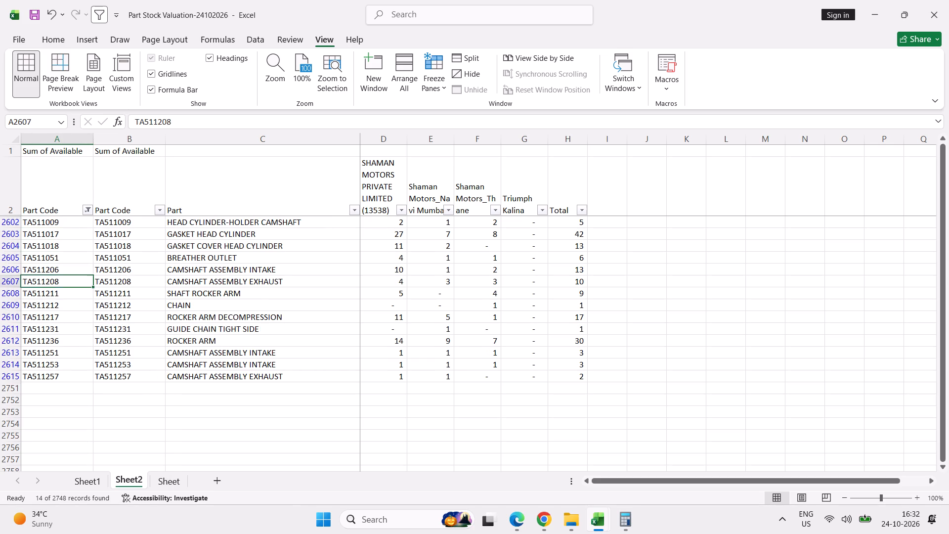
key("Down")
key("Down")
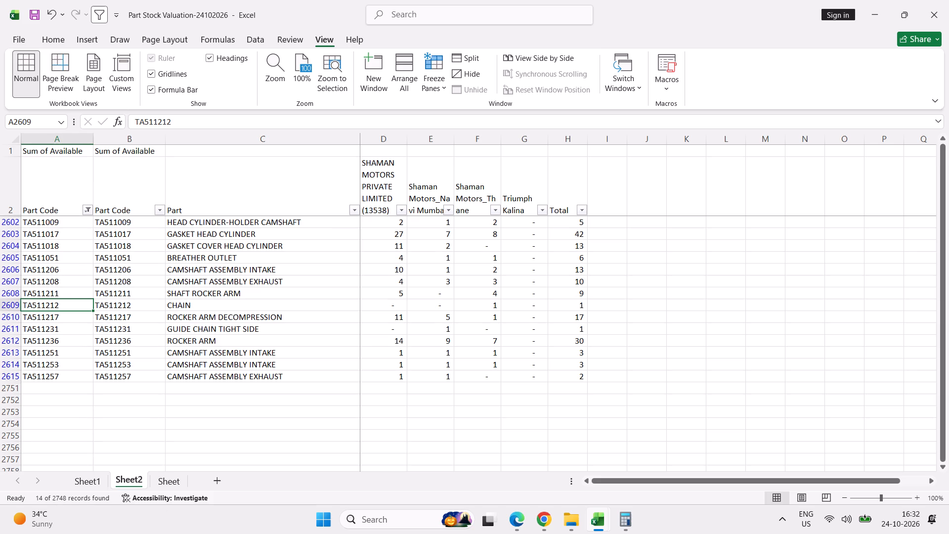
key("Up")
key("Up")
key("Up")
key("Up")
key("Up")
key("Up")
key("Up")
key("Up")
key("Up")
key("Up")
key("Up")
key("Up")
key("Up")
key("Up")
key("Up")
key("Up")
key("Up")
key("Up")
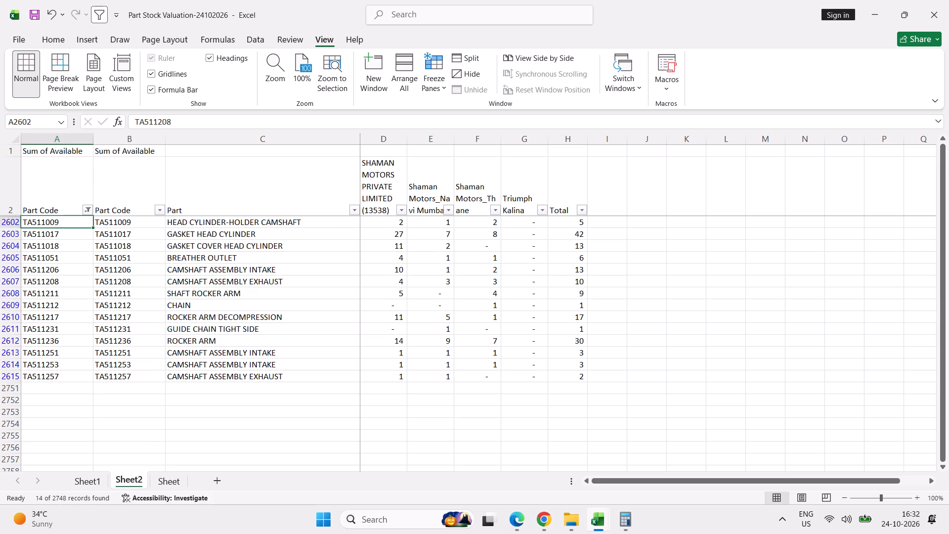
key("Down")
key("Down")
key("Down")
key("Down")
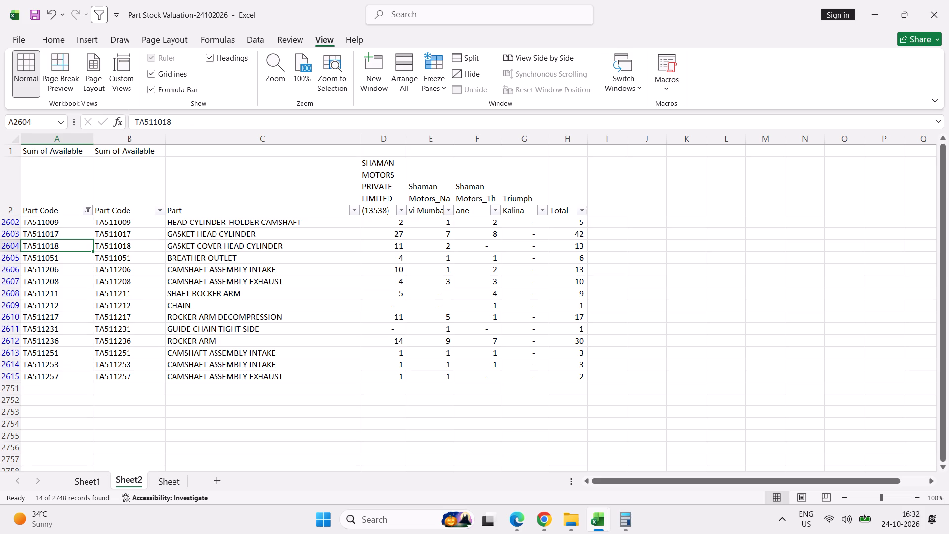
key("Down")
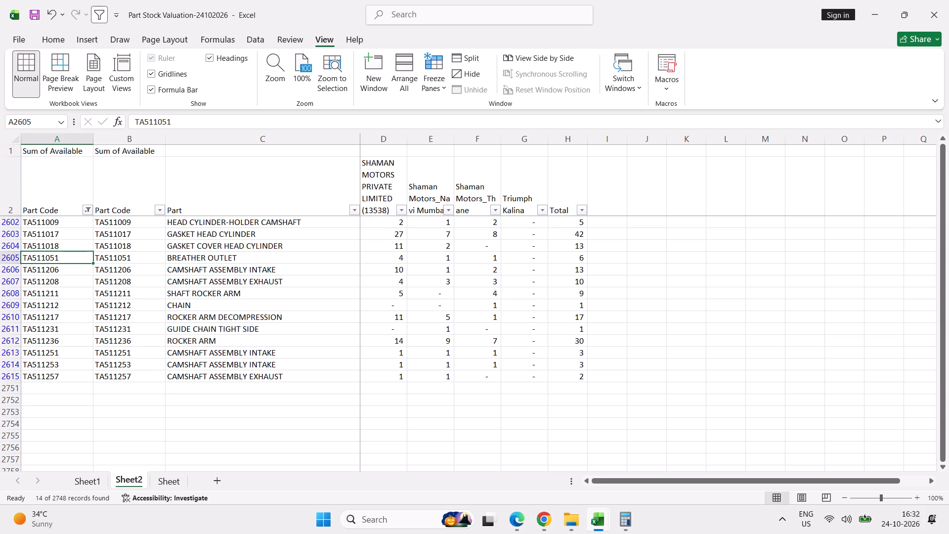
key("Down")
key("Down")
key("Down")
key("Down")
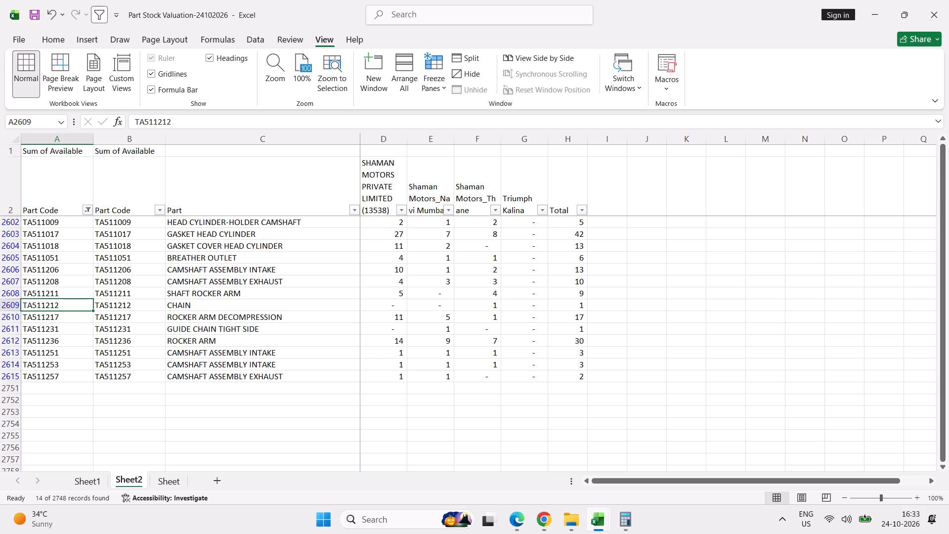
Show all values in the first Part Code column and filter the second Part Code column to codes ending with 12.
left_click(90, 207)
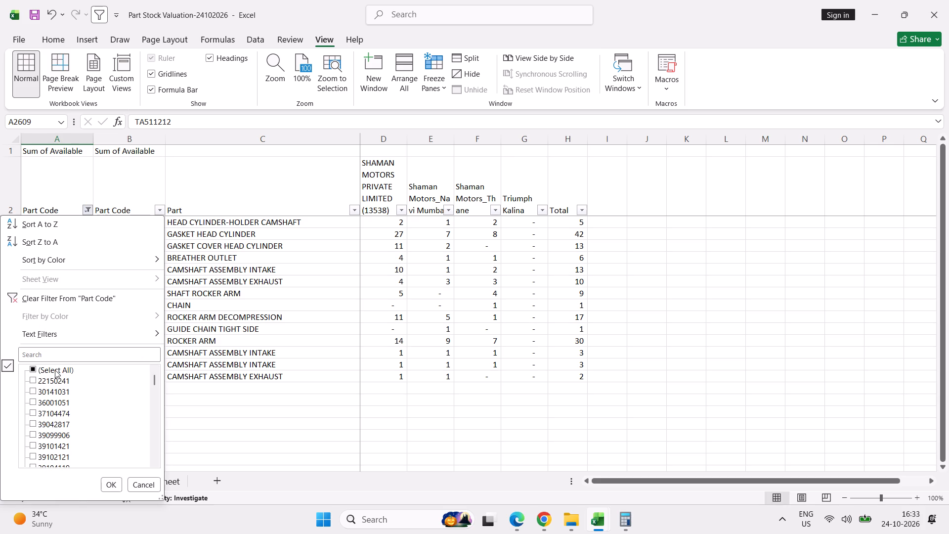
left_click(55, 370)
left_click(112, 484)
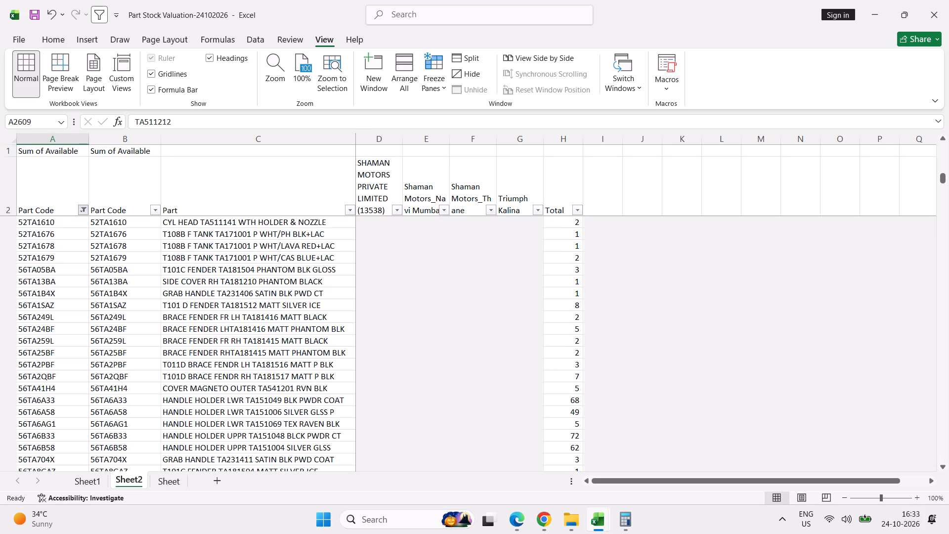
left_click(156, 212)
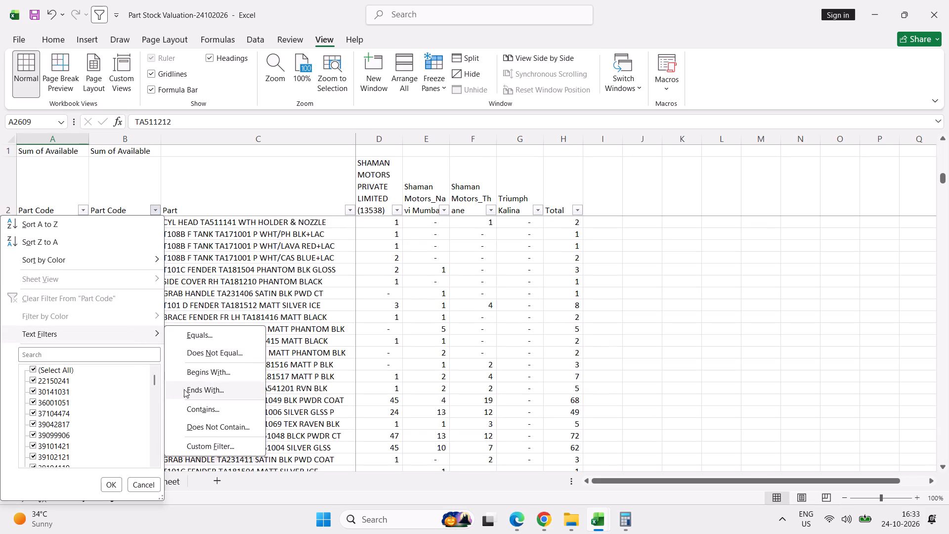
left_click(190, 390)
type("012")
key("BackSpace")
key("BackSpace")
key("BackSpace")
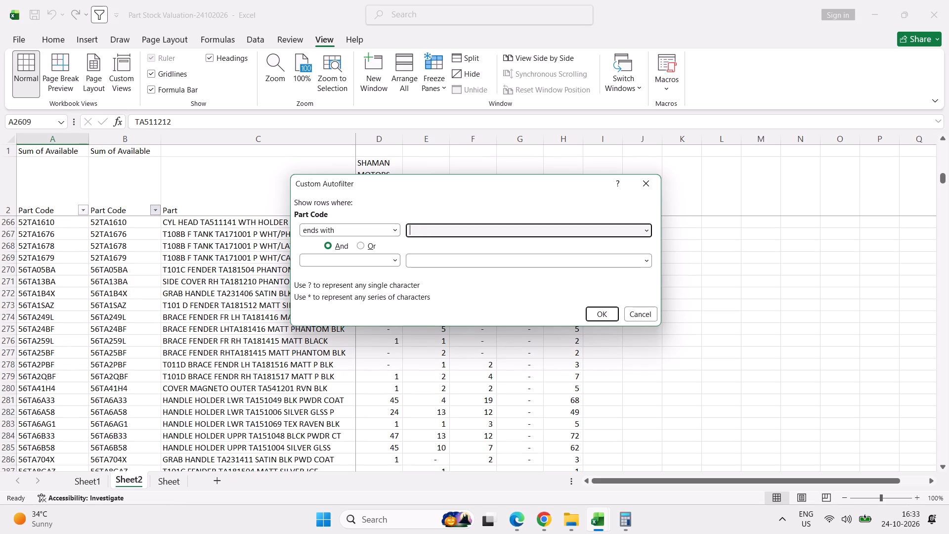
type("12")
key("Return")
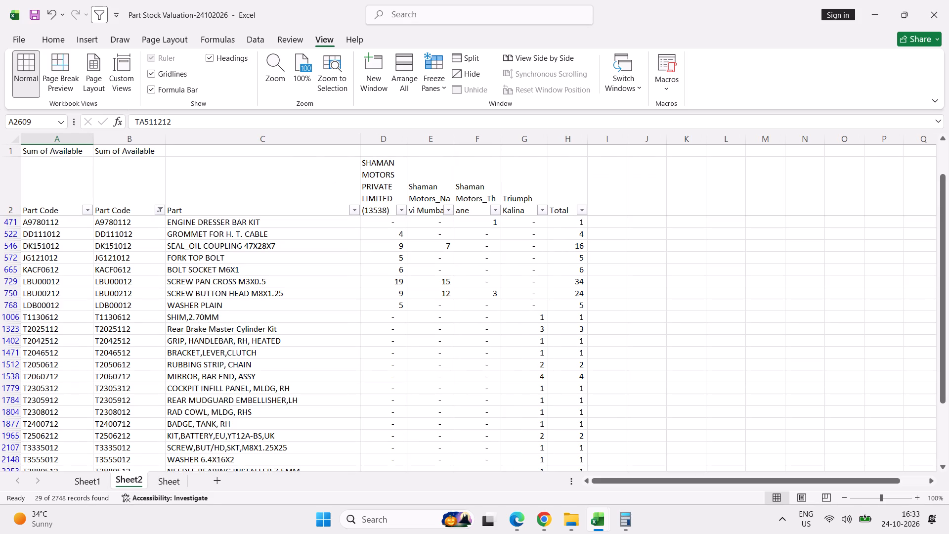
Narrow the list further by filtering the first Part Code column to codes containing TA.
left_click(87, 213)
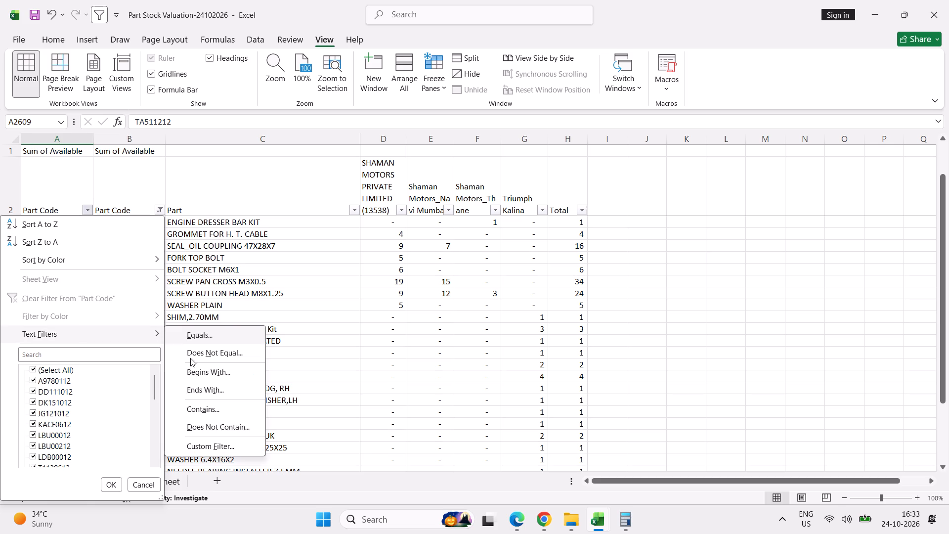
left_click(198, 403)
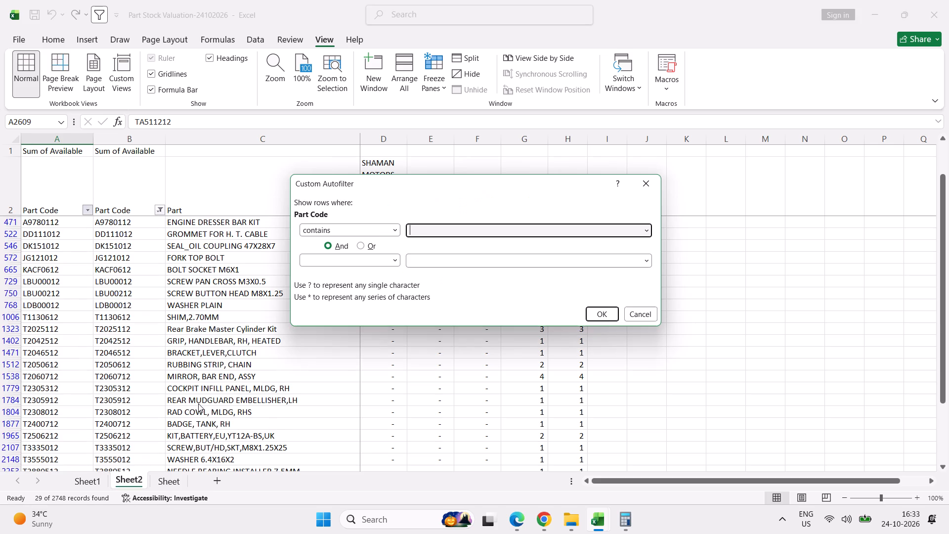
type("TA")
key("Return")
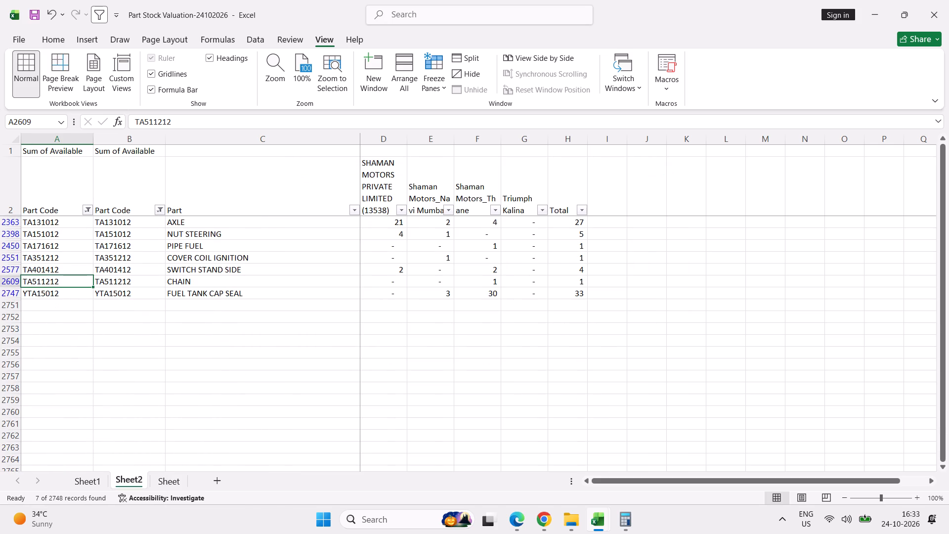
Examine the TA codes ending in 12, with their descriptions and stock quantities, for a match to page 6 serial 36.
key("Up")
key("Up")
key("Up")
key("Up")
key("Up")
key("Up")
key("Down")
key("Down")
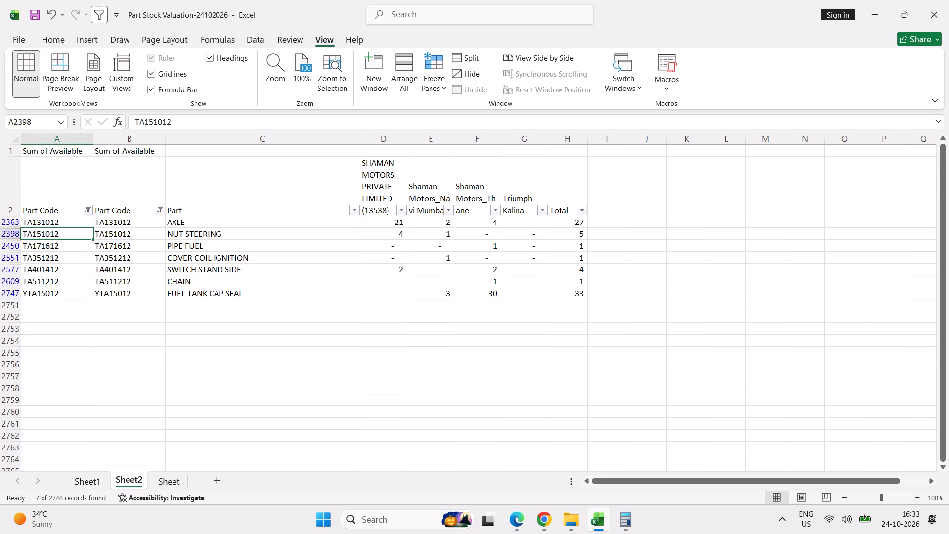
key("Down")
key("Down")
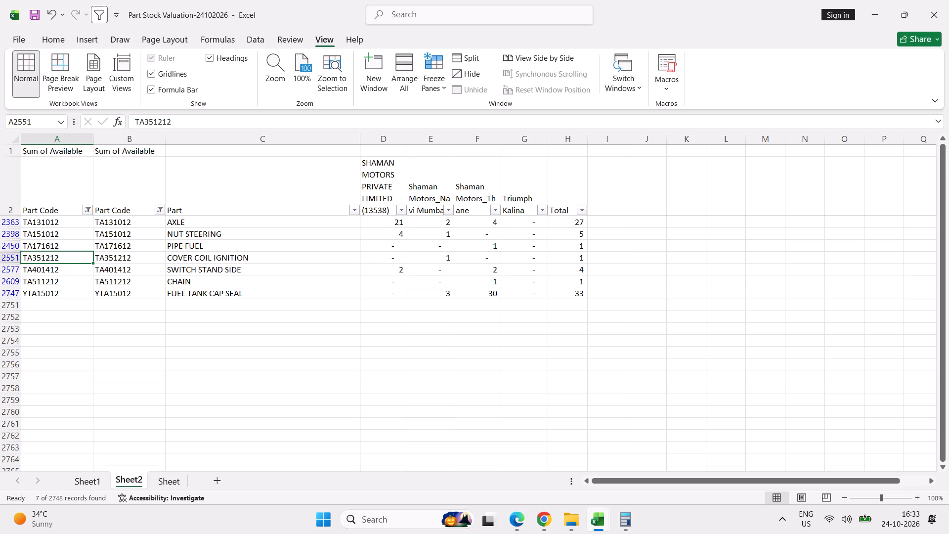
key("Down")
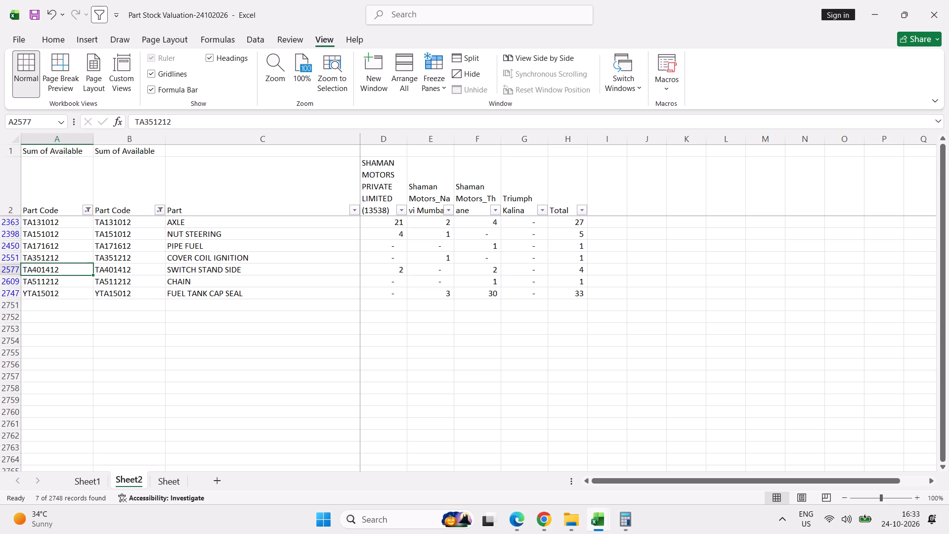
key("Down")
key("Down")
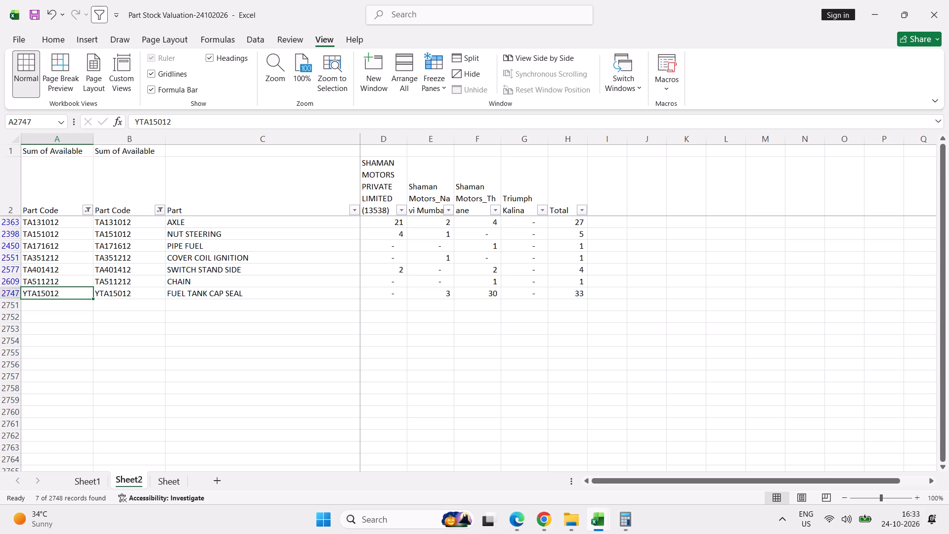
In NM_Stock_Count, select page 6 serial 36's cells from Part No. through New Bin.
key("alt+Tab")
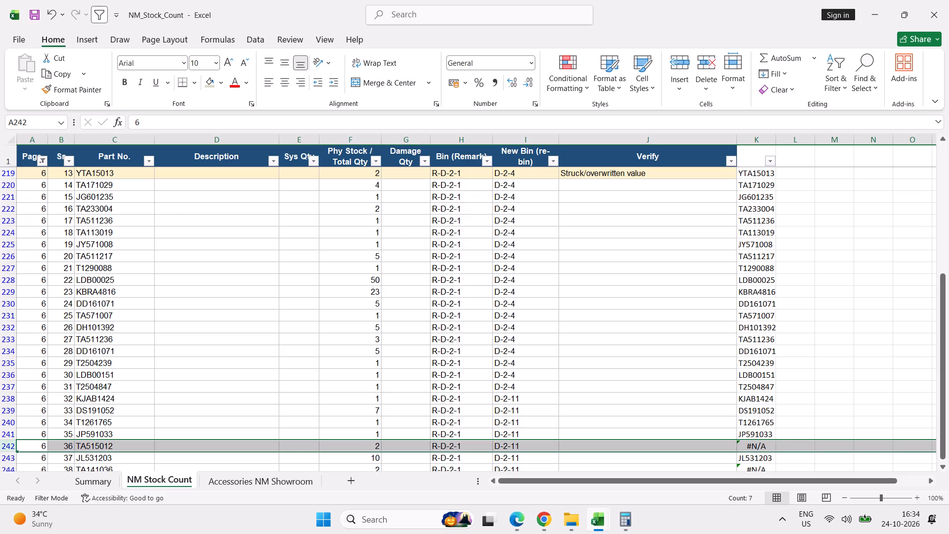
left_click(123, 447)
key("shift+Right")
key("shift+Right")
key("shift+Right")
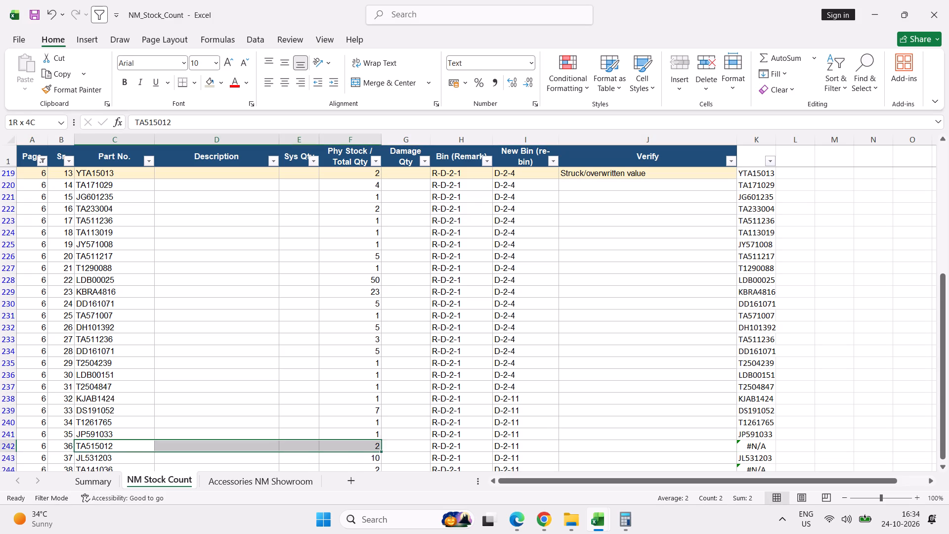
key("shift+Right")
key("shift+Right")
key("shift+Right")
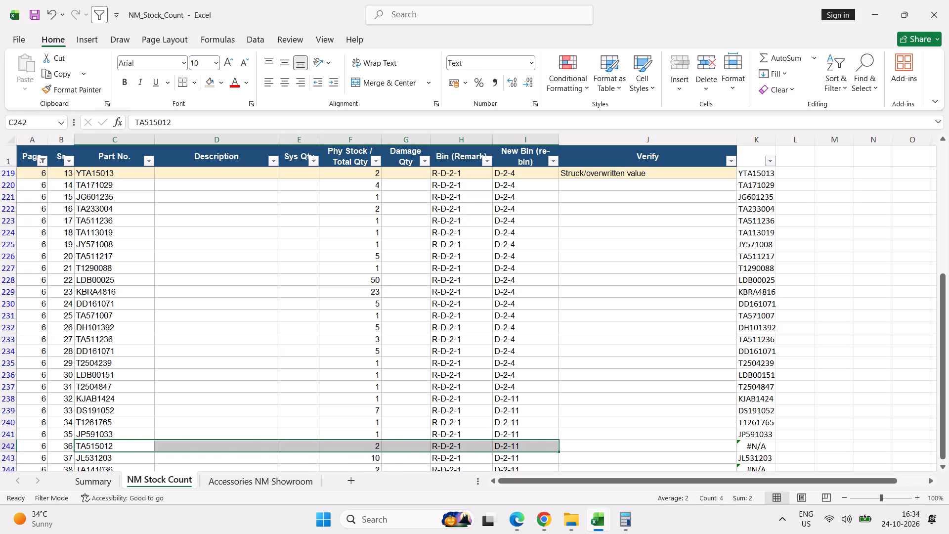
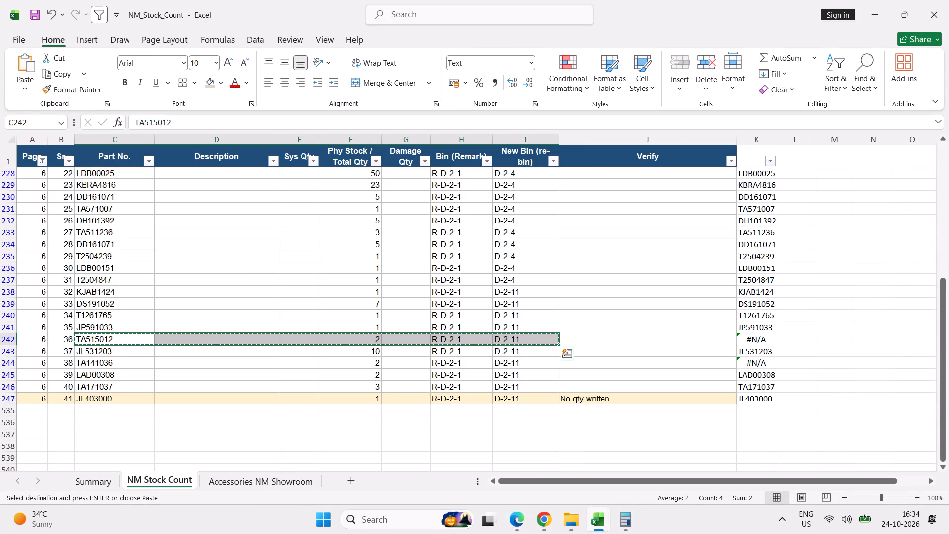
Correct page 6 serial 38's part number to TA171036 and save the workbook.
left_click(12, 364)
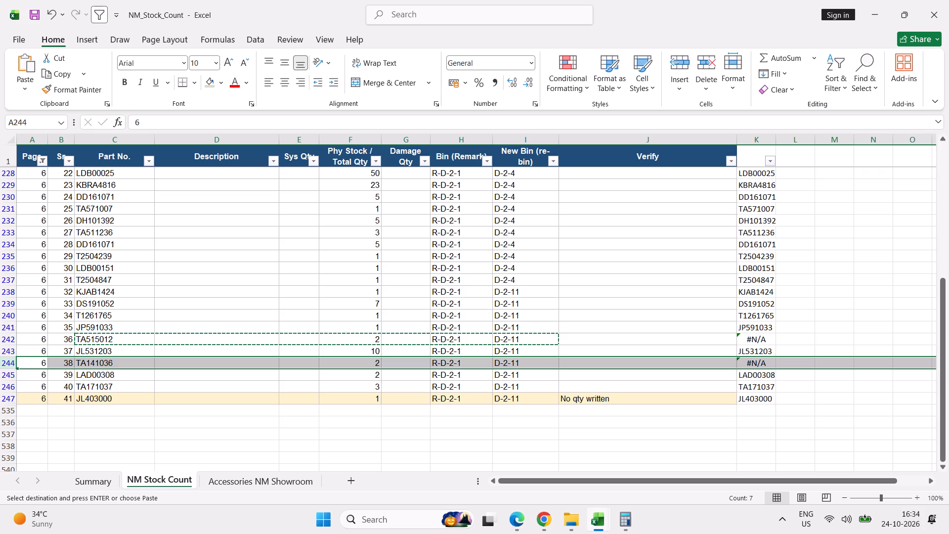
double_click(94, 364)
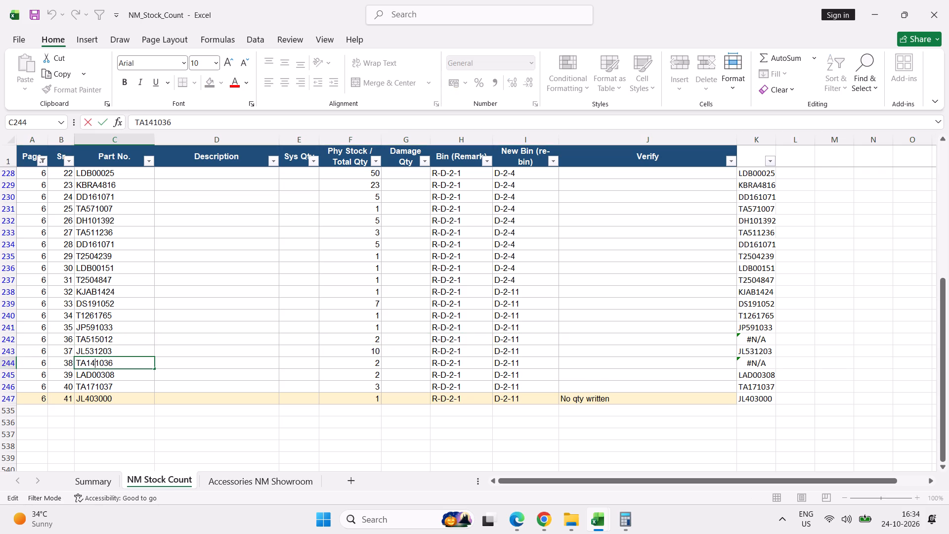
key("BackSpace")
key("7")
key("Return")
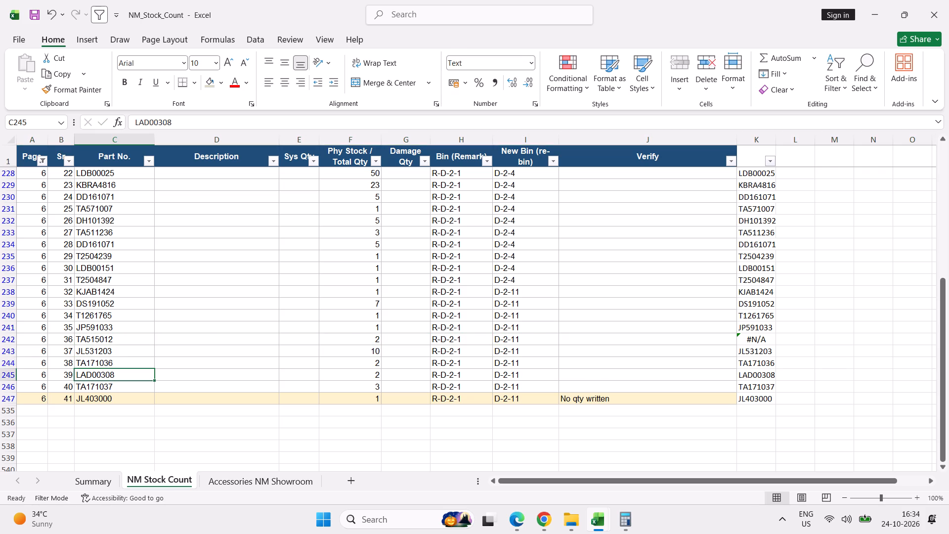
key("ctrl+s")
Check the physical stock quantities of page 6 serials 1 to 12 one by one.
scroll(240, 311, "up", 20)
scroll(240, 311, "up", 20)
scroll(240, 311, "up", 2)
left_click(366, 180)
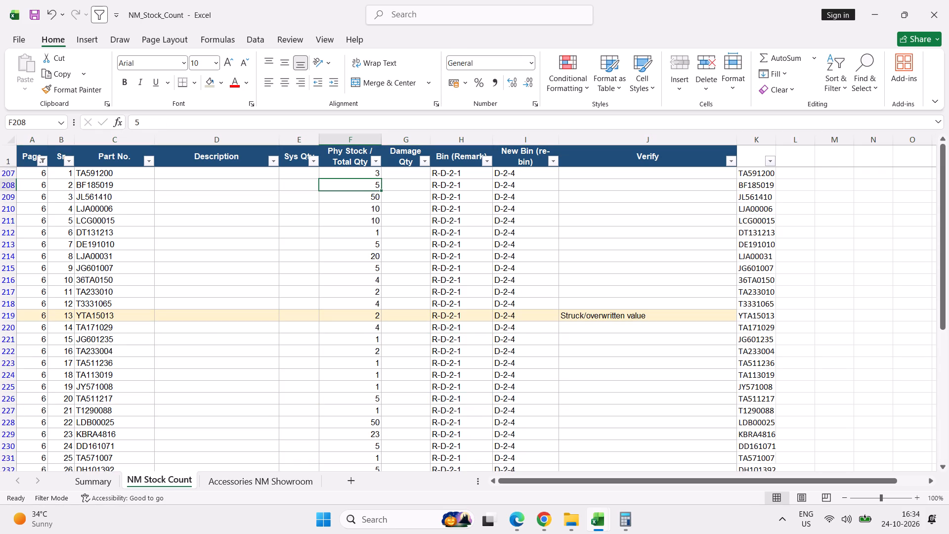
left_click(366, 174)
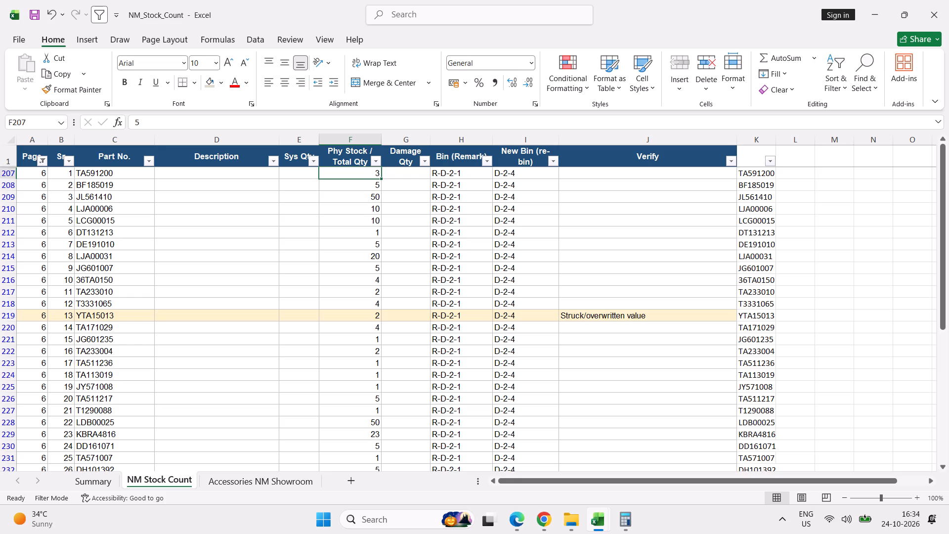
key("Up")
key("Down")
key("Down")
key("Down")
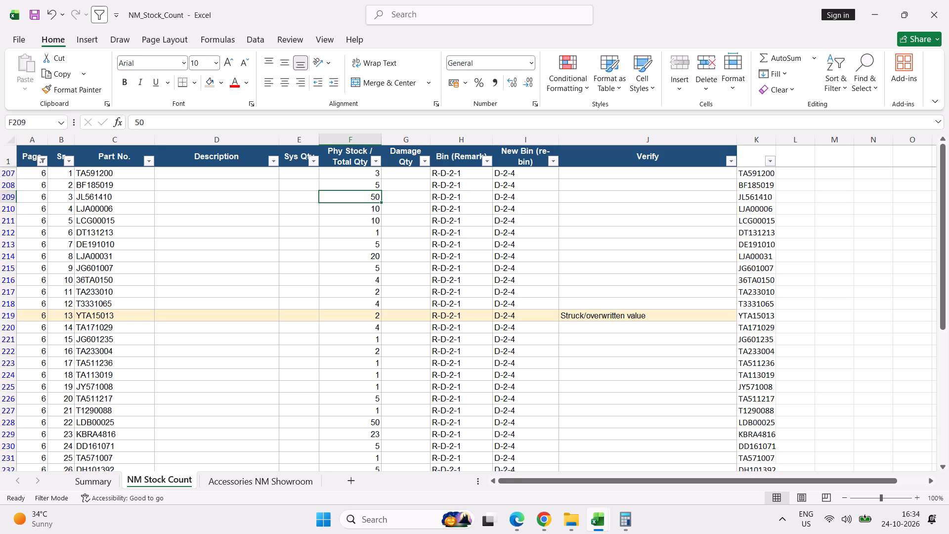
key("Down")
key("Down")
key("Down")
key("Down")
key("Down")
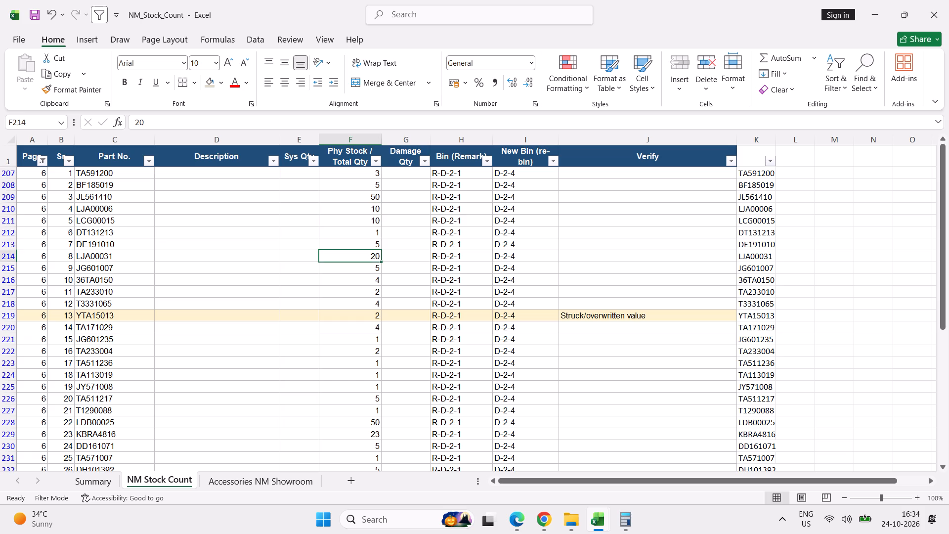
key("Down")
key("Down")
key("Down")
key("Down")
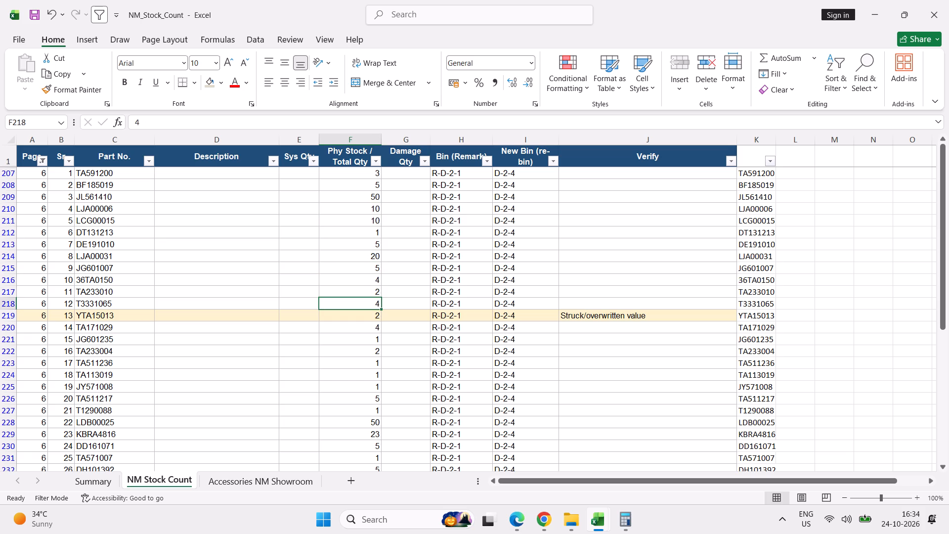
Set the physical stock quantity of page 6 serial 13, YTA15013, to 1.
key("Down")
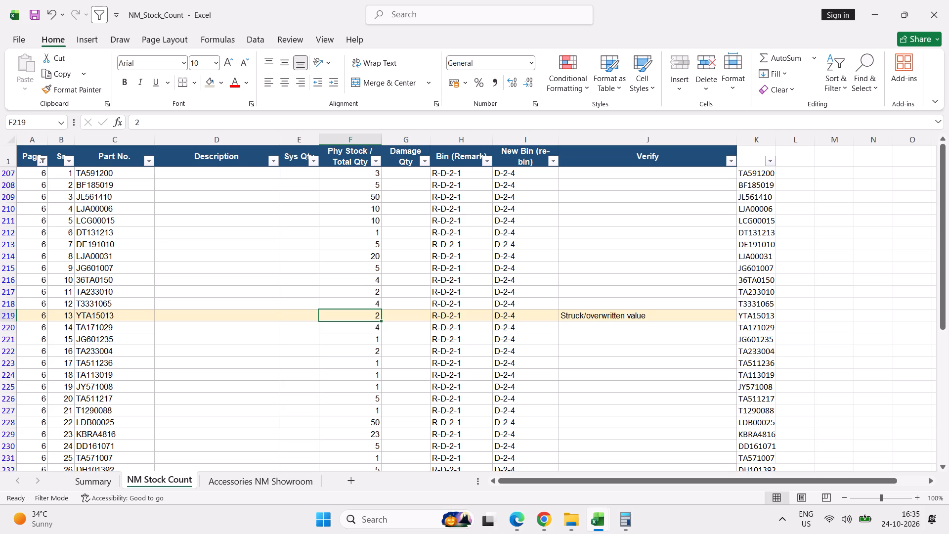
key("1")
key("Return")
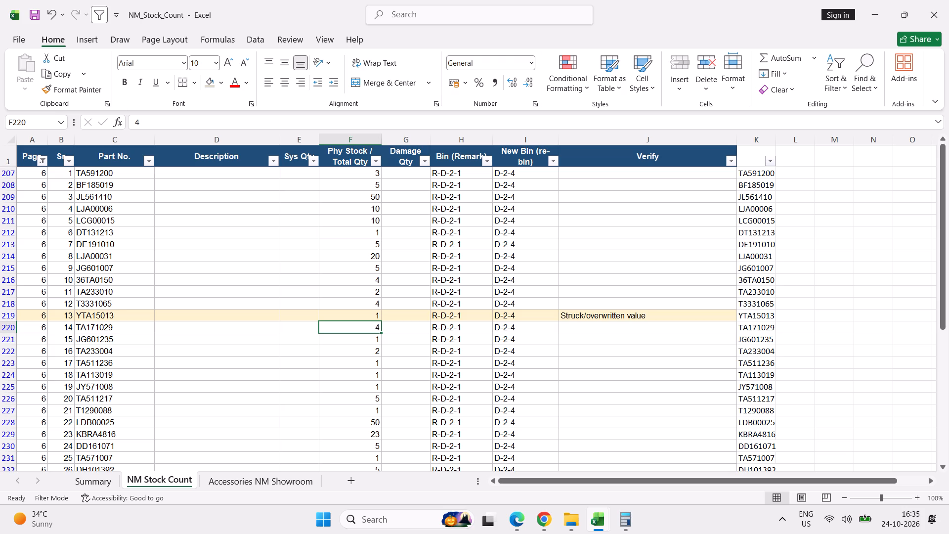
Check the physical stock quantities of the remaining page 6 entries, from serial 14 through serial 41.
key("Down")
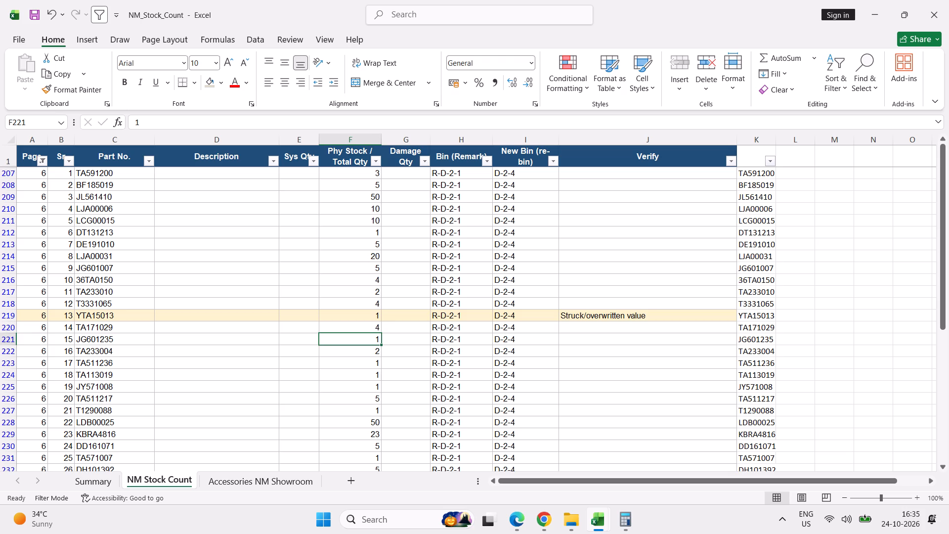
key("Down")
key("Down")
key("Down")
key("Down")
key("Down")
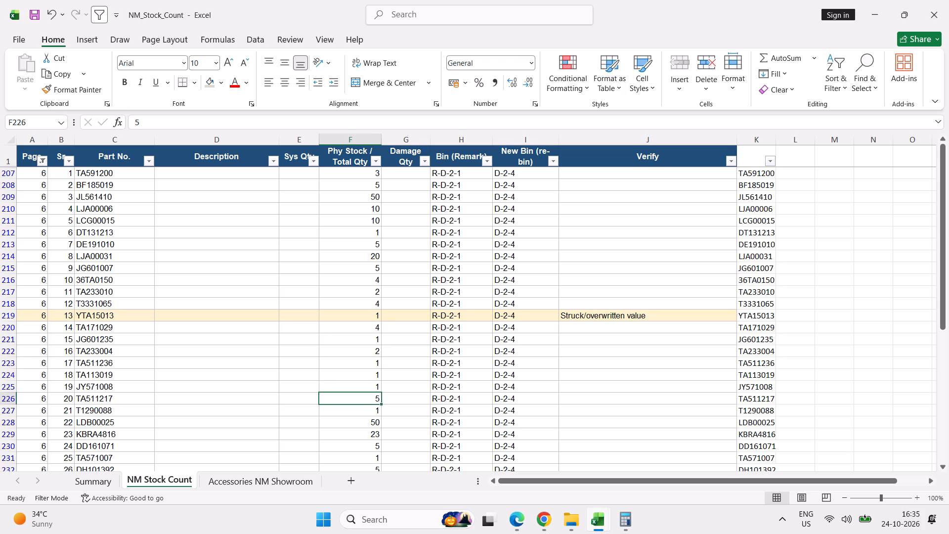
key("Down")
key("Down")
key("Down")
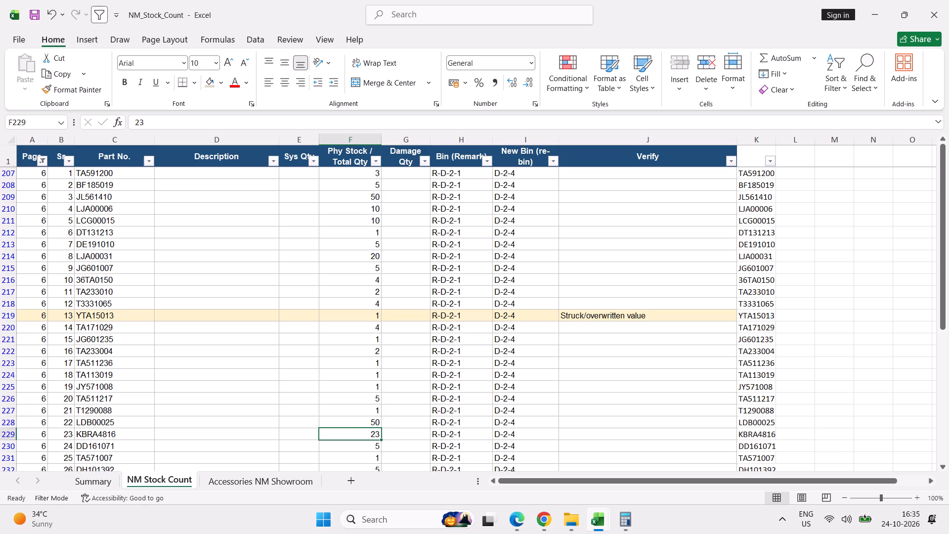
key("Down")
key("Down")
key("Down")
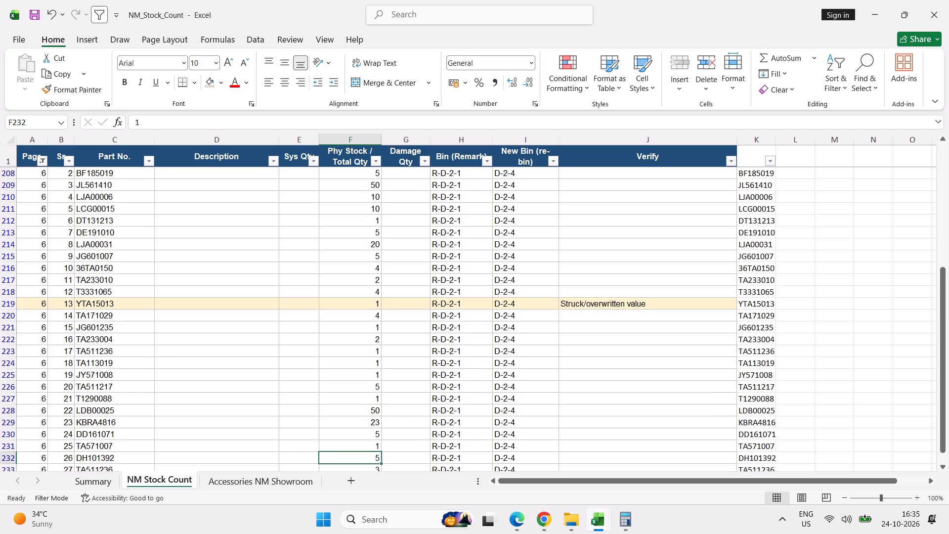
key("Down")
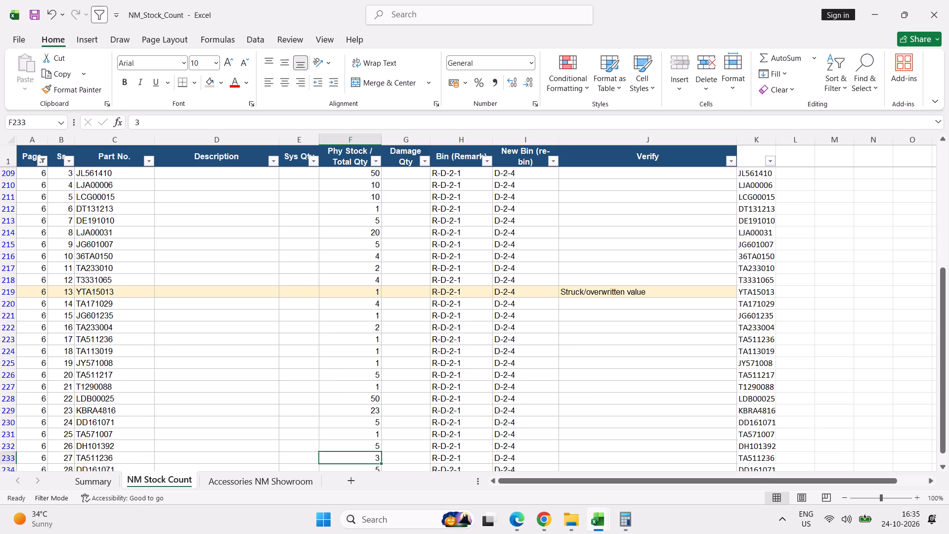
key("Down")
key("Down")
key("Down")
key("Down")
key("Down")
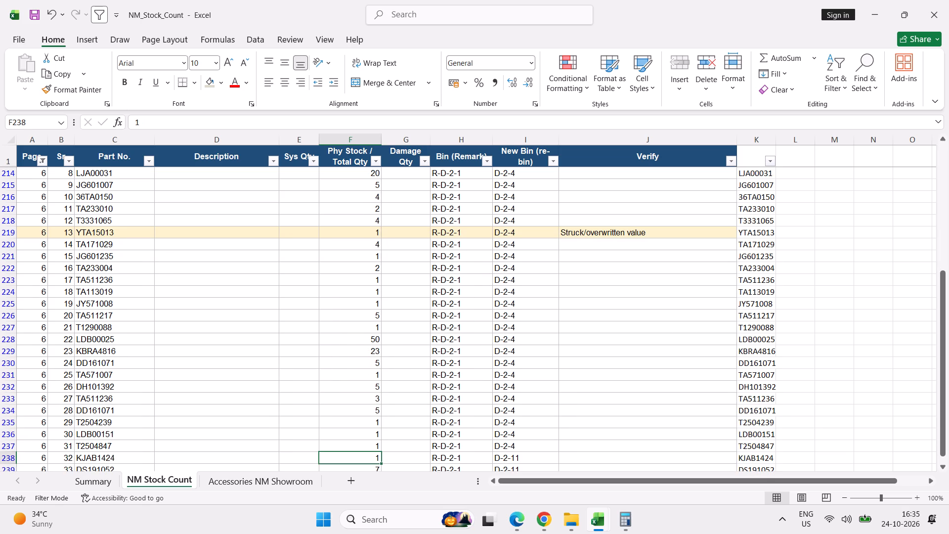
key("Down")
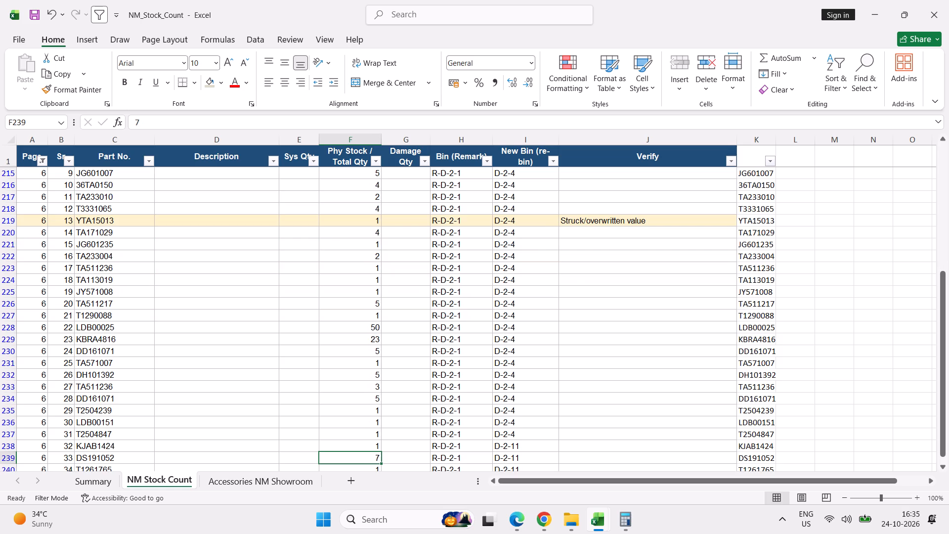
key("Down")
key("Down")
key("Down")
key("Down")
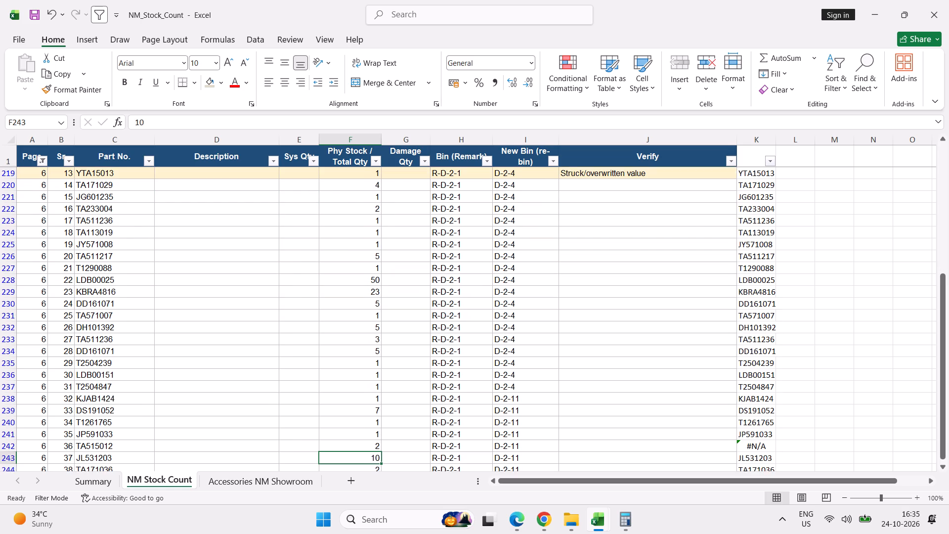
key("Down")
key("Down")
key("Down")
key("Down")
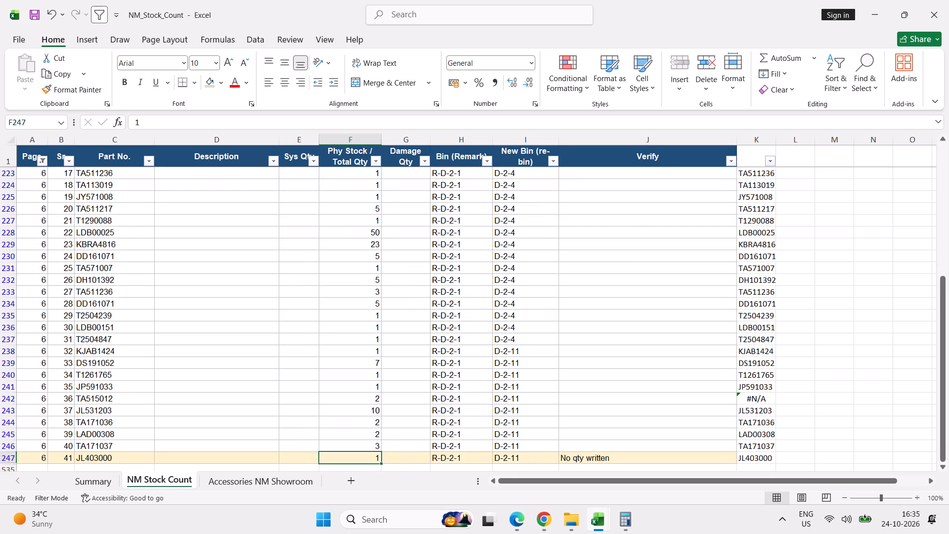
Save the stock count workbook.
key("ctrl+s")
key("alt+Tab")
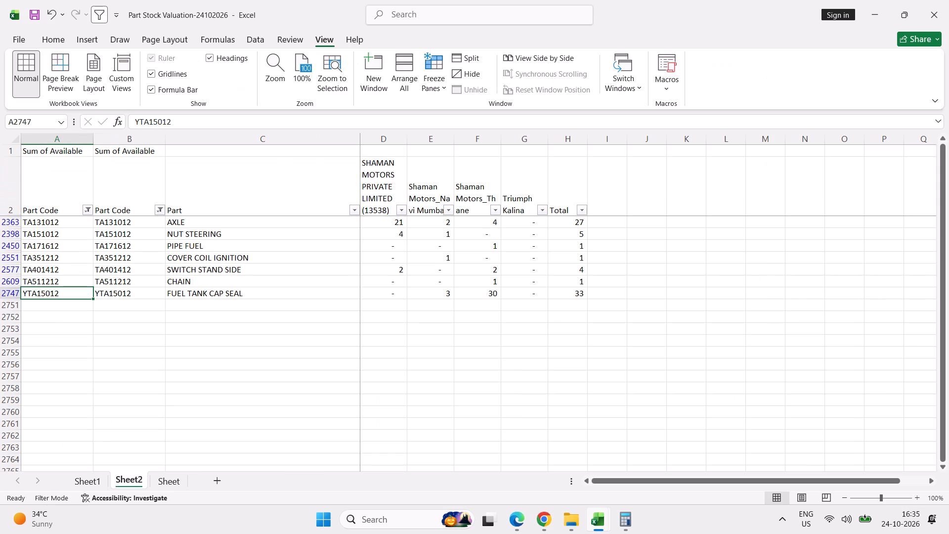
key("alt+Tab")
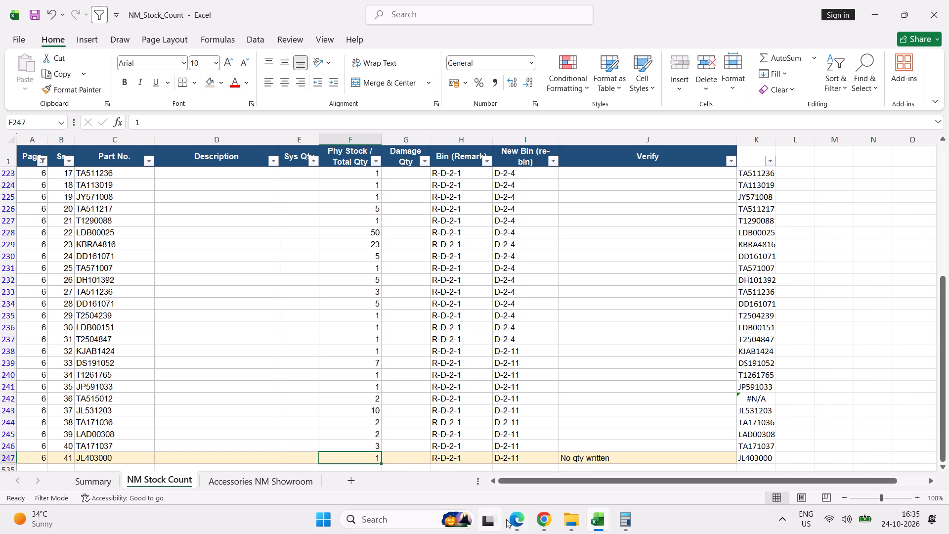